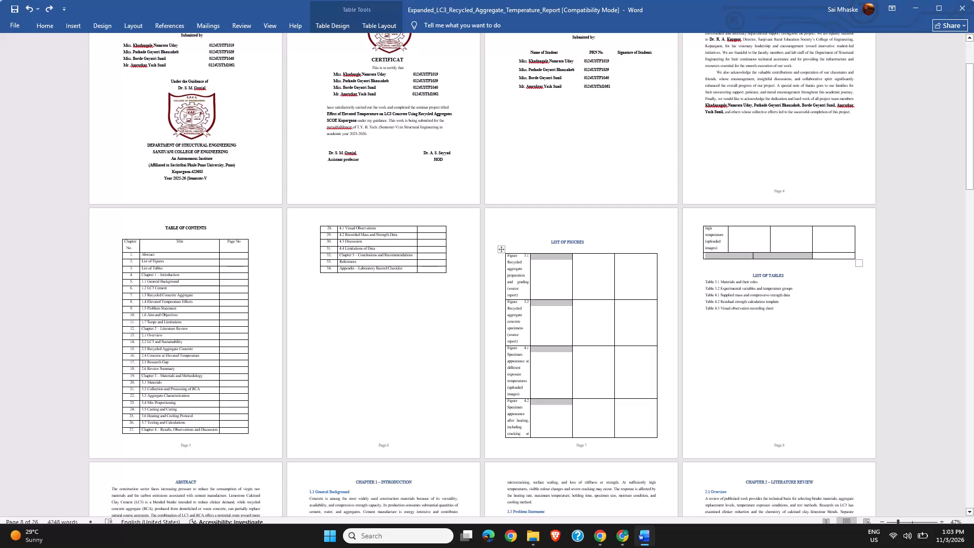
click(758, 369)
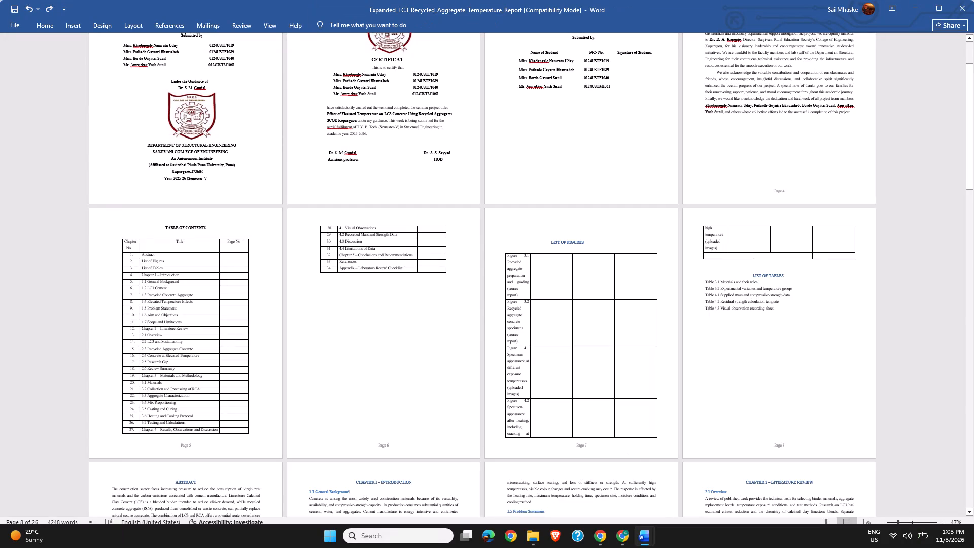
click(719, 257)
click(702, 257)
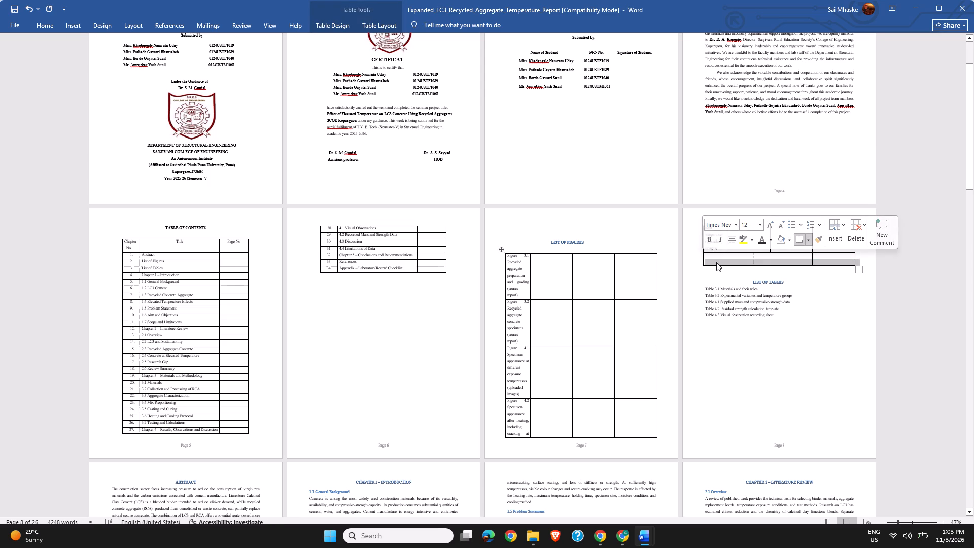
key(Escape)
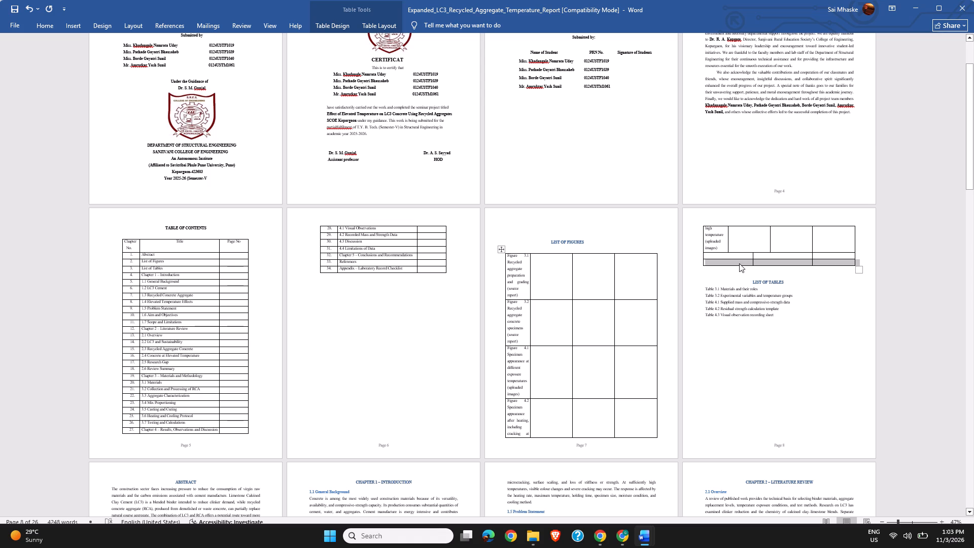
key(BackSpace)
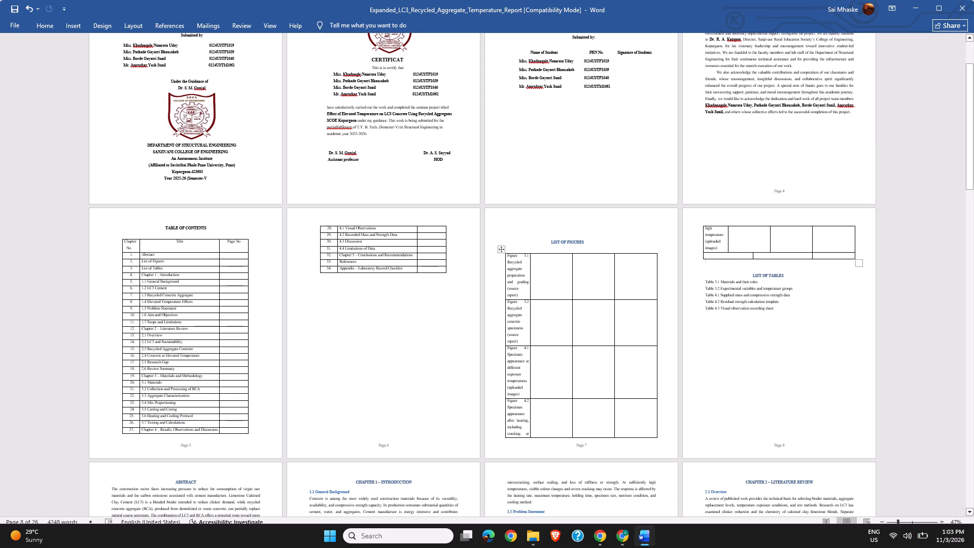
Delete the entire empty last row of the List of Figures table.
click(740, 254)
click(751, 256)
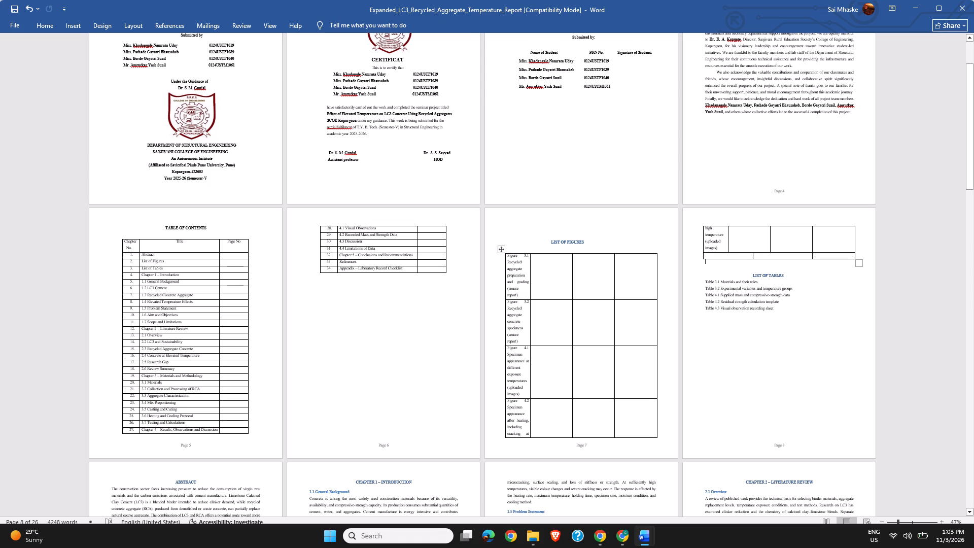
triple_click(751, 256)
click(751, 256)
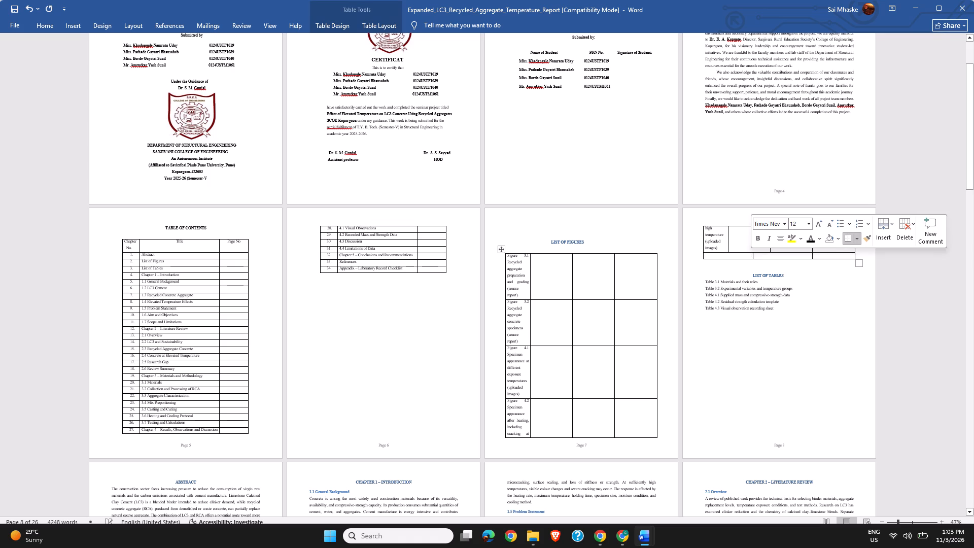
click(751, 256)
double_click(751, 256)
drag(751, 256, 854, 257)
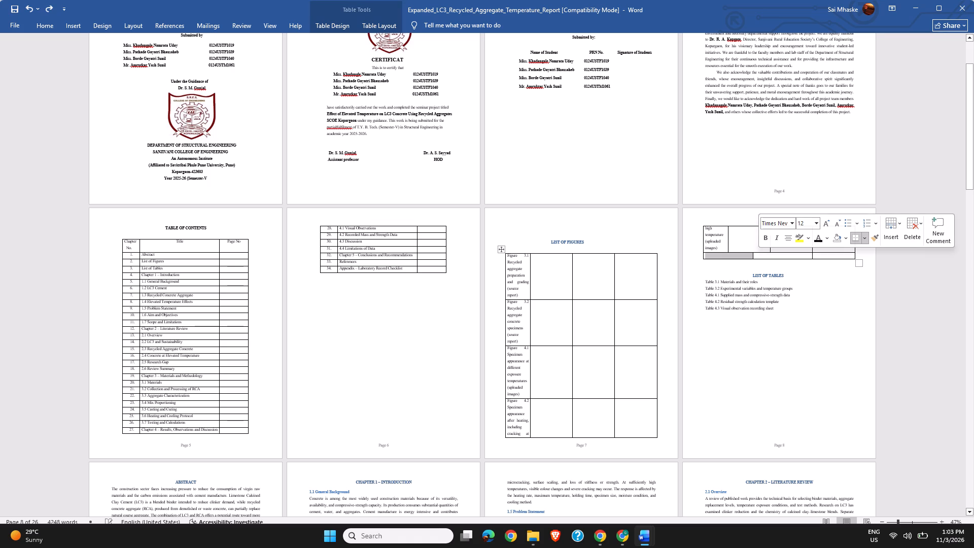
drag(854, 257, 907, 258)
key(BackSpace)
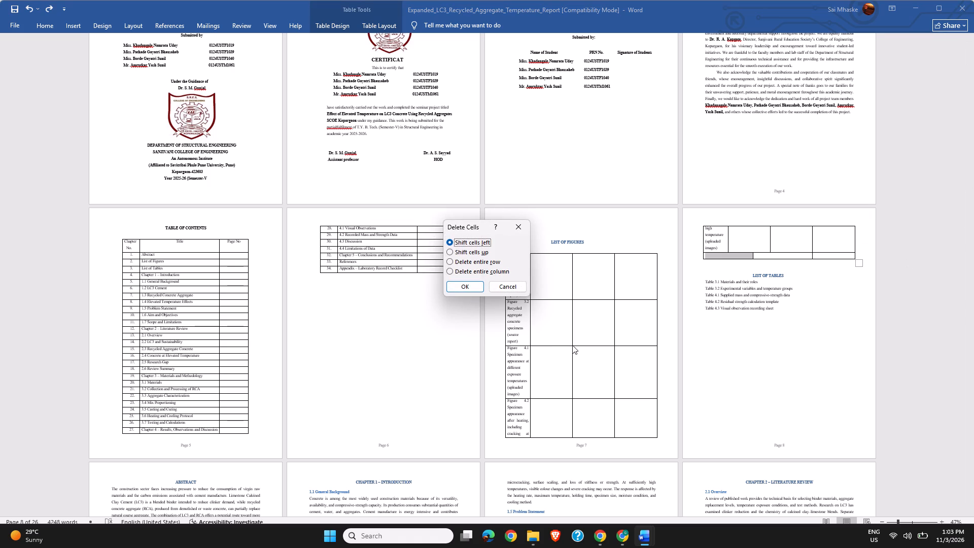
click(450, 263)
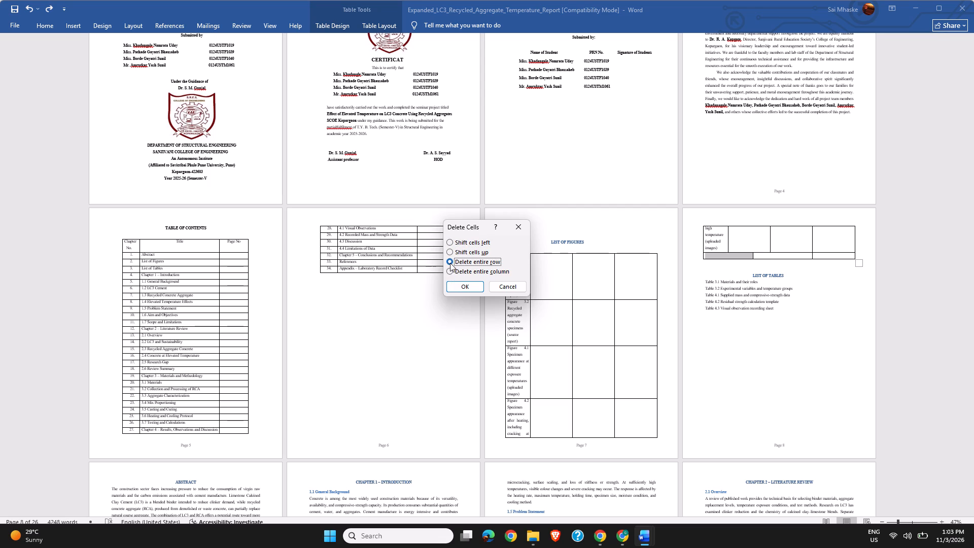
click(450, 263)
click(451, 290)
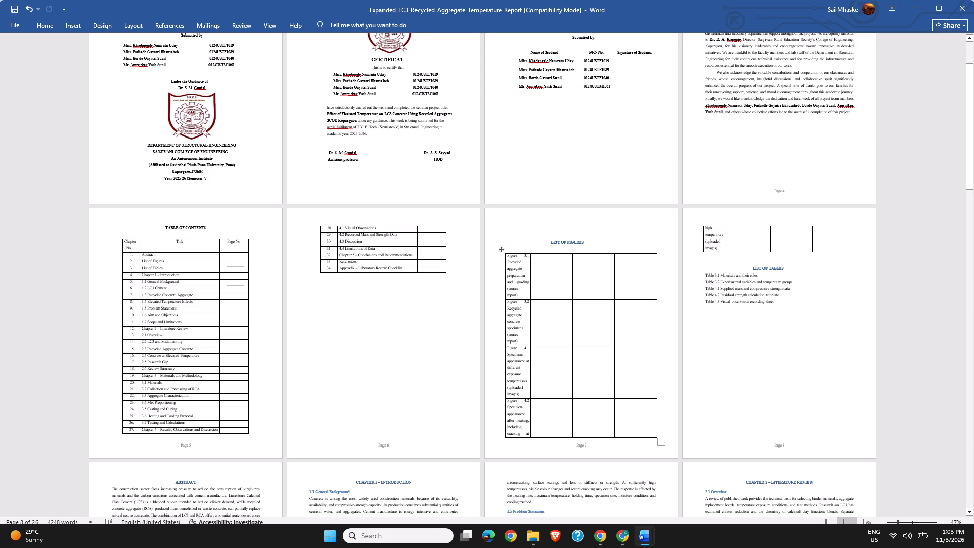
Widen the first column of the List of Figures table, which holds the figure captions, to almost twice its width.
ctrl+scroll(529, 340, up, 2)
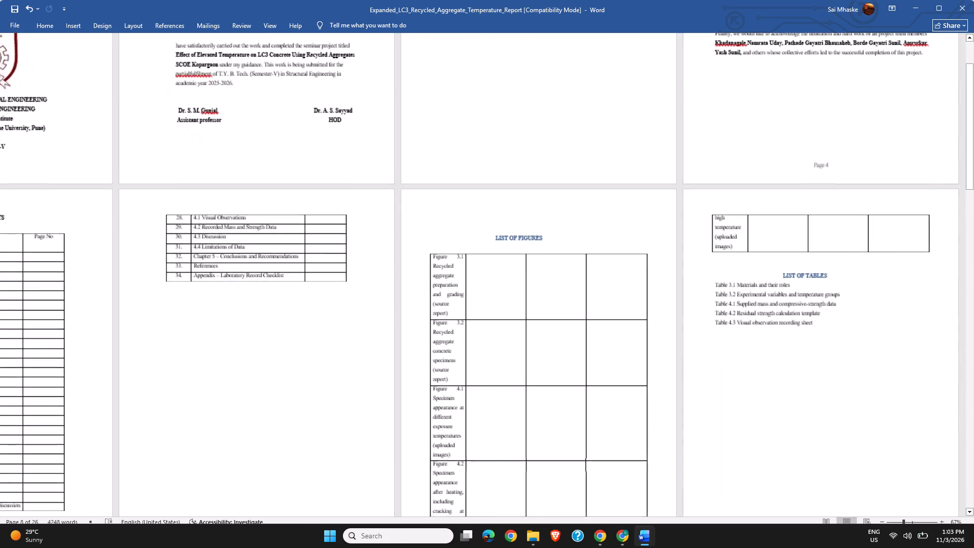
ctrl+scroll(529, 340, up, 3)
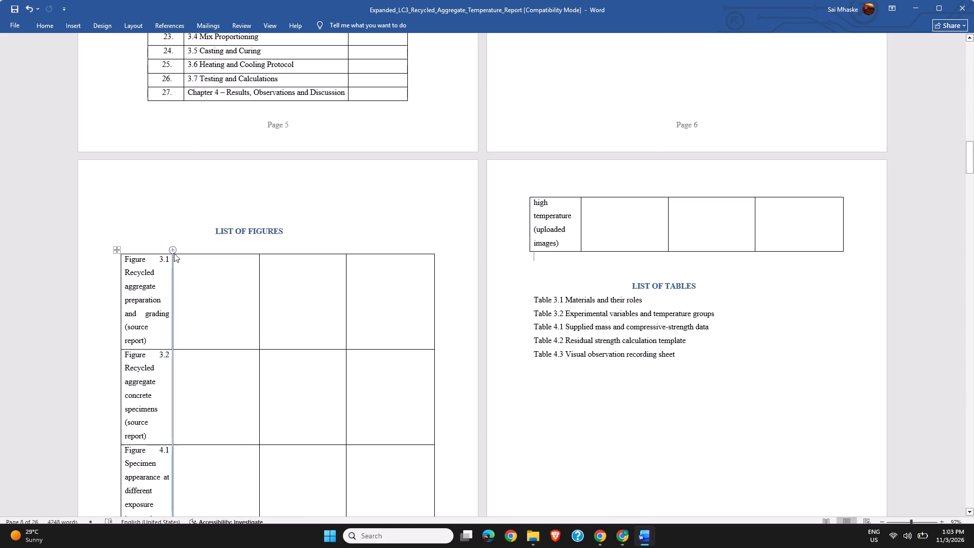
drag(170, 264, 188, 261)
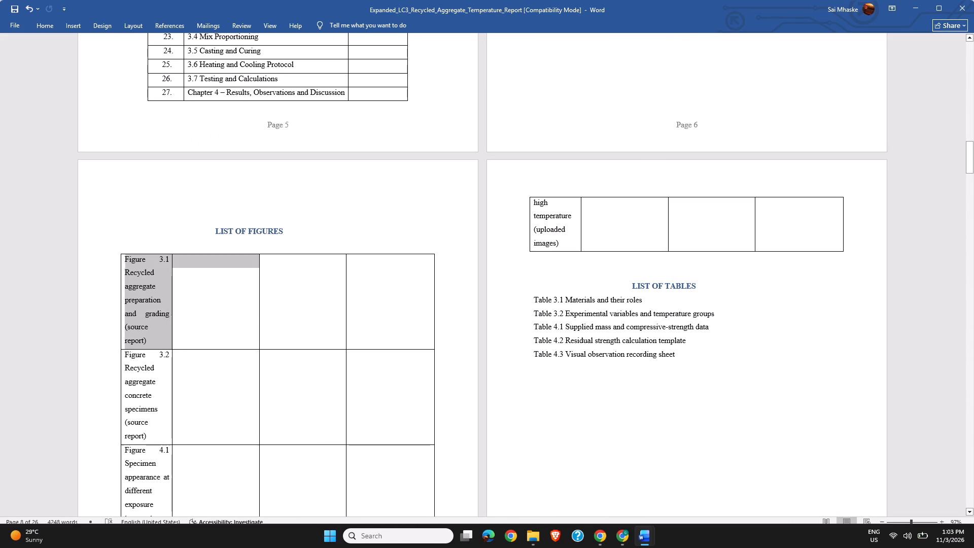
drag(188, 261, 196, 263)
click(196, 263)
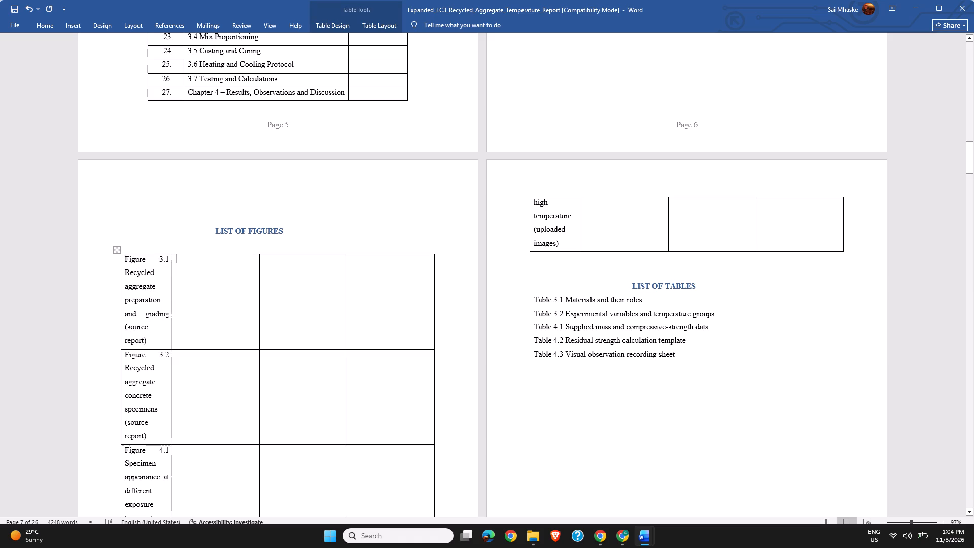
drag(170, 268, 206, 265)
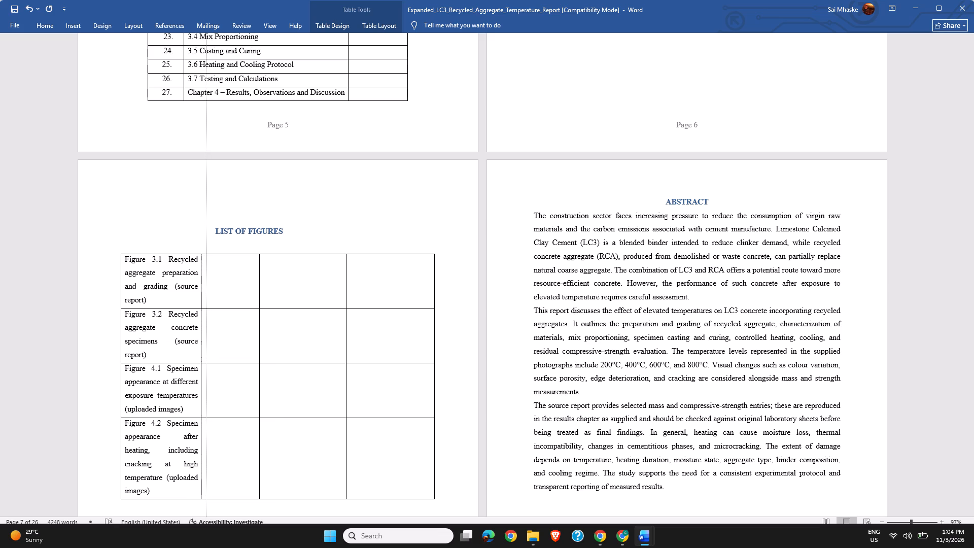
drag(206, 265, 221, 265)
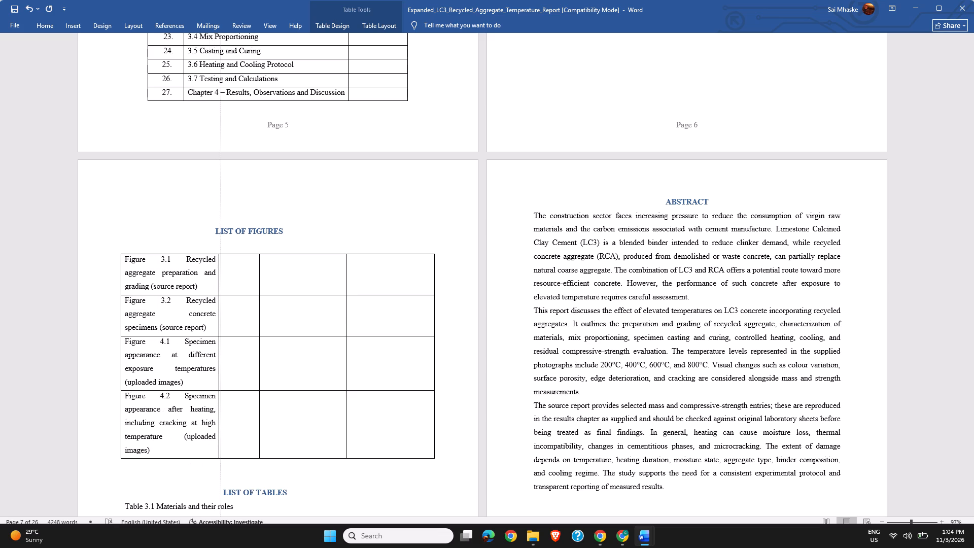
drag(221, 265, 202, 270)
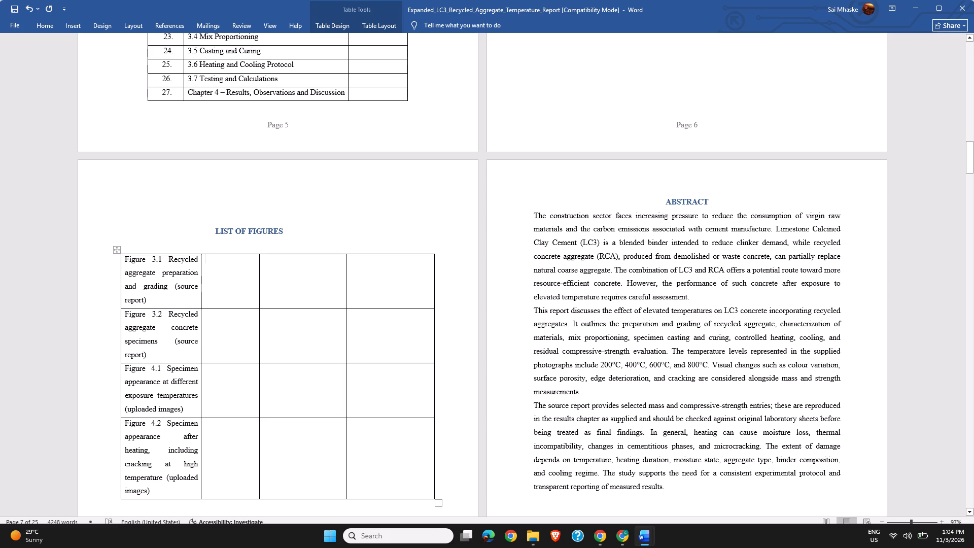
drag(199, 256, 217, 255)
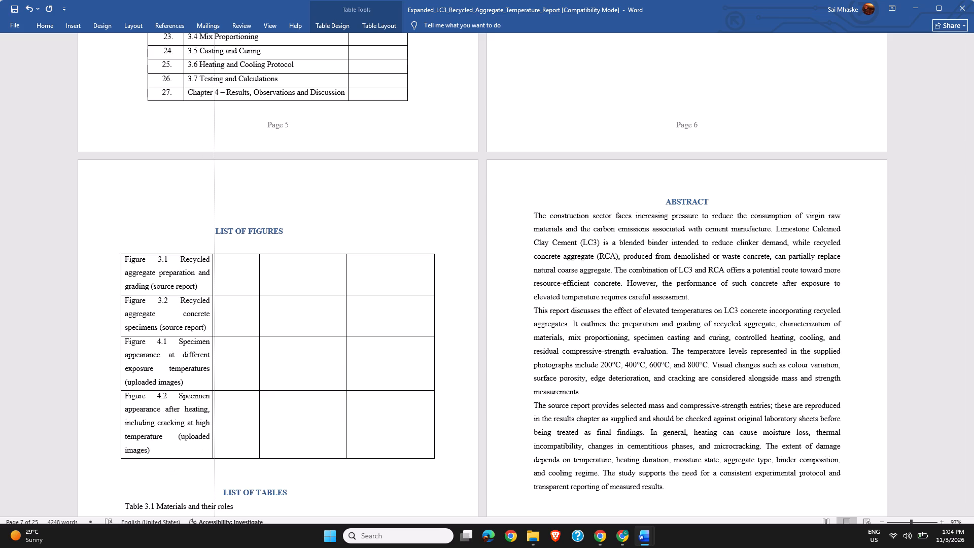
drag(217, 255, 214, 255)
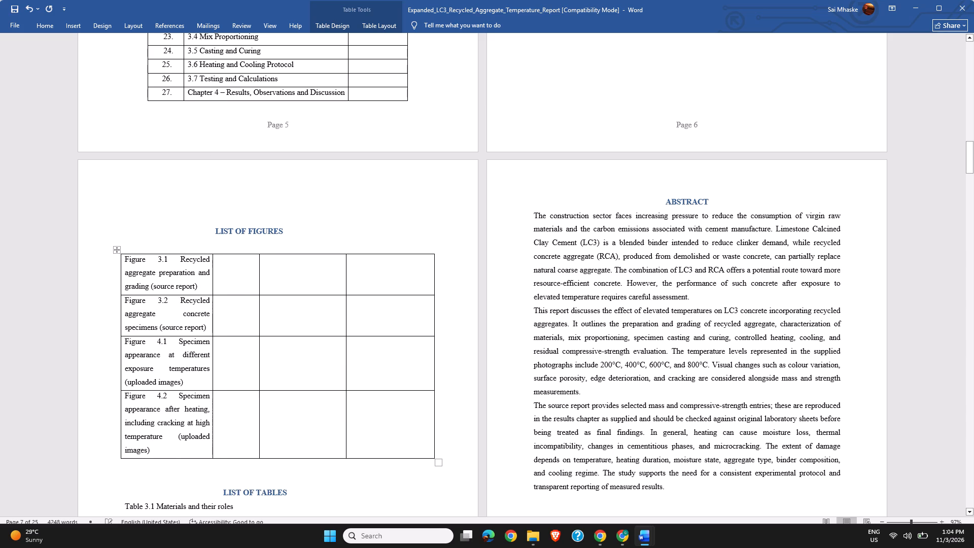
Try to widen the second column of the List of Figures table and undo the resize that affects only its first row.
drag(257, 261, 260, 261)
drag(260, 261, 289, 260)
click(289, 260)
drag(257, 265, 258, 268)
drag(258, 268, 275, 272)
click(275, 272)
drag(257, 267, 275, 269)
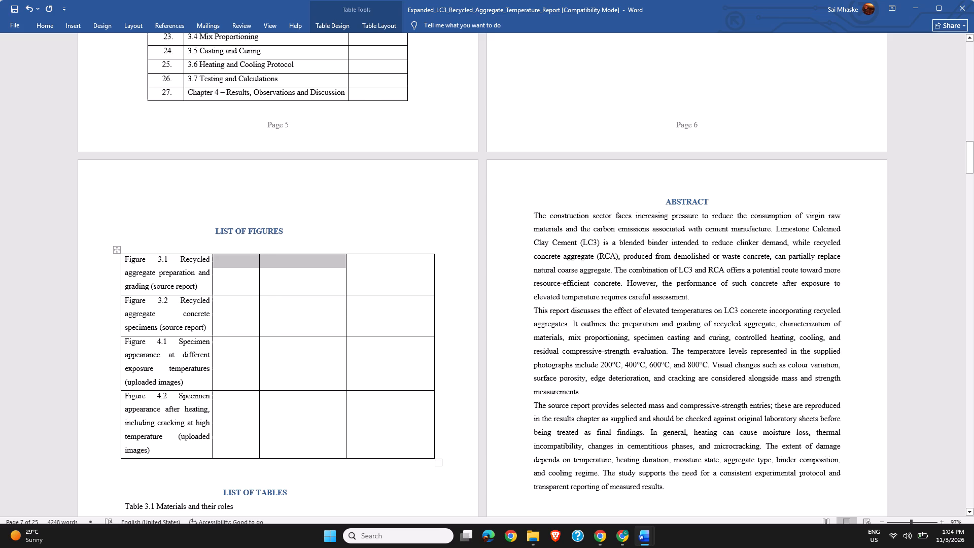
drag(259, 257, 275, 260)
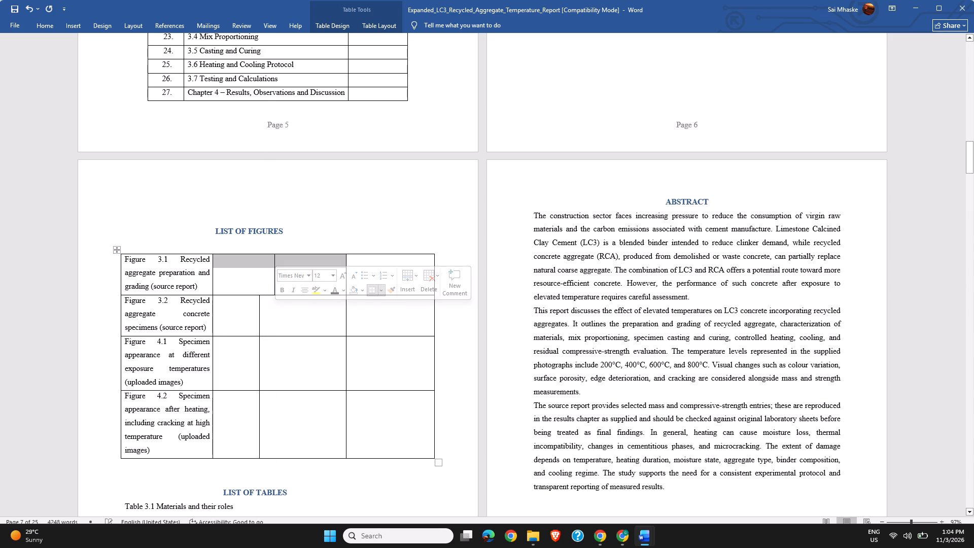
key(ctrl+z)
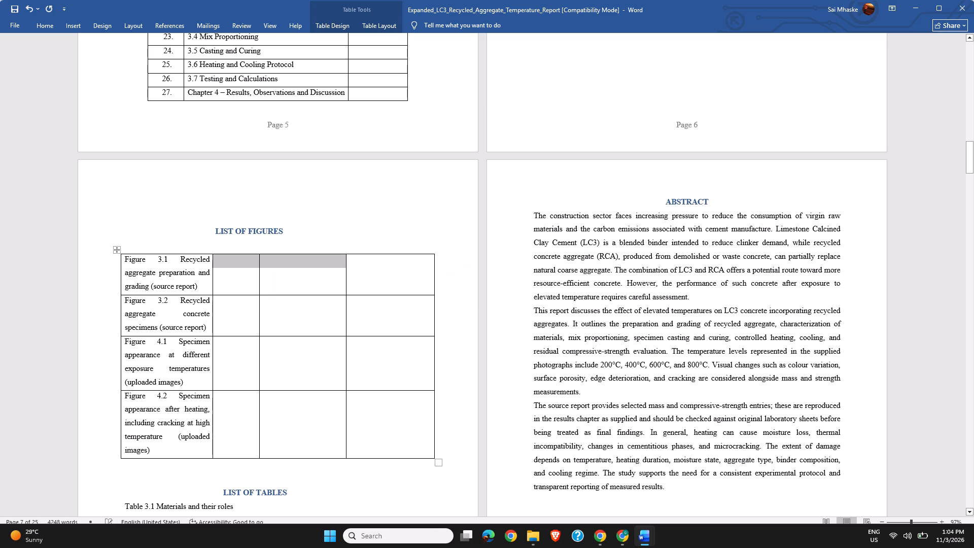
Widen the second column of the List of Figures table in all rows by moving its border with the third column.
click(269, 274)
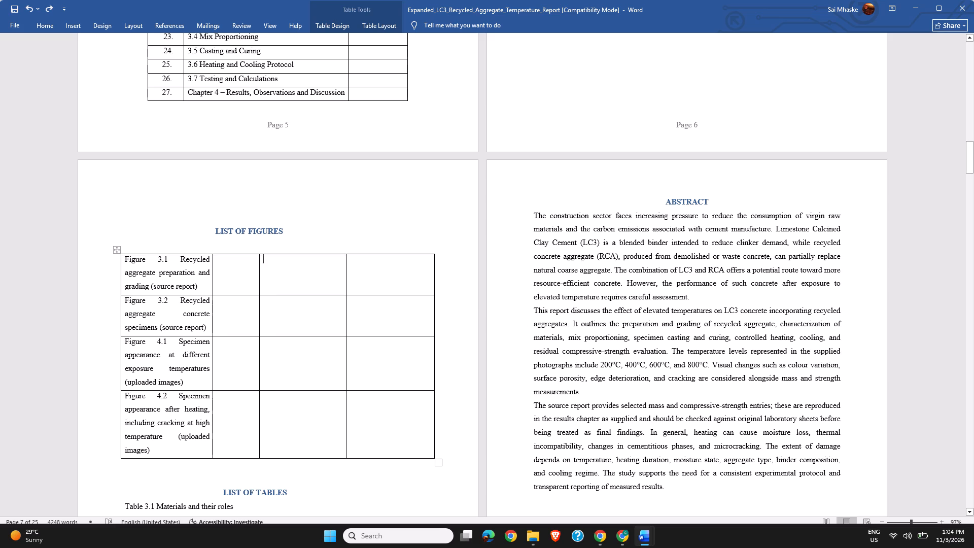
drag(260, 255, 273, 250)
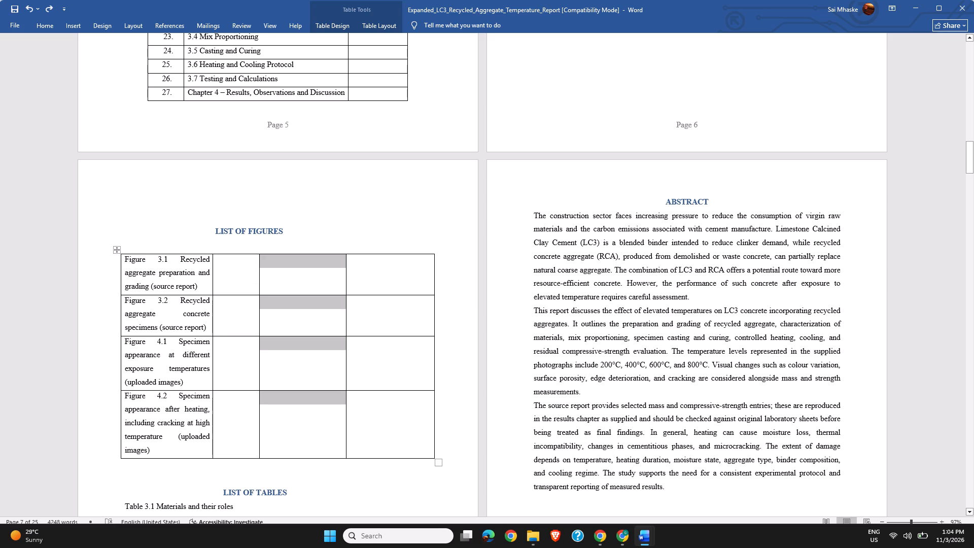
drag(273, 250, 278, 250)
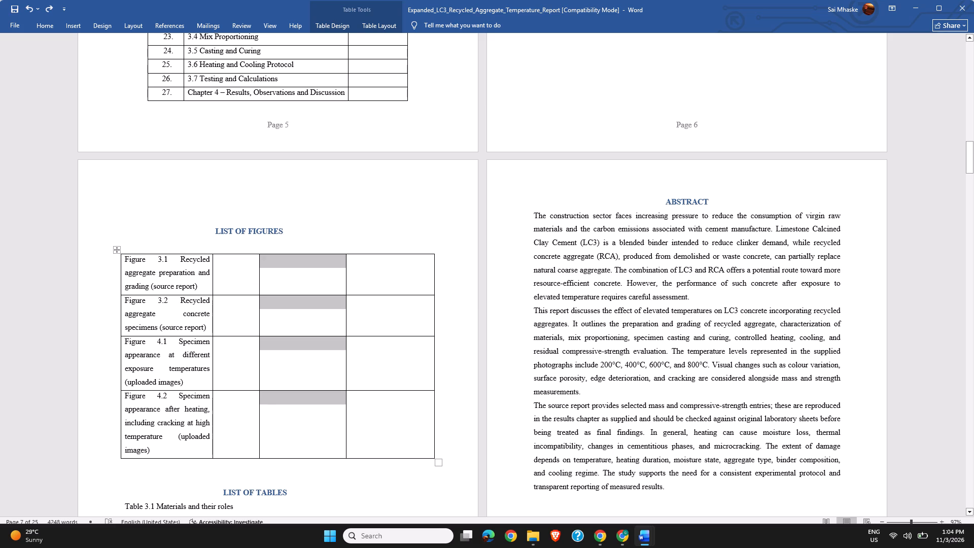
click(267, 290)
drag(259, 267, 286, 262)
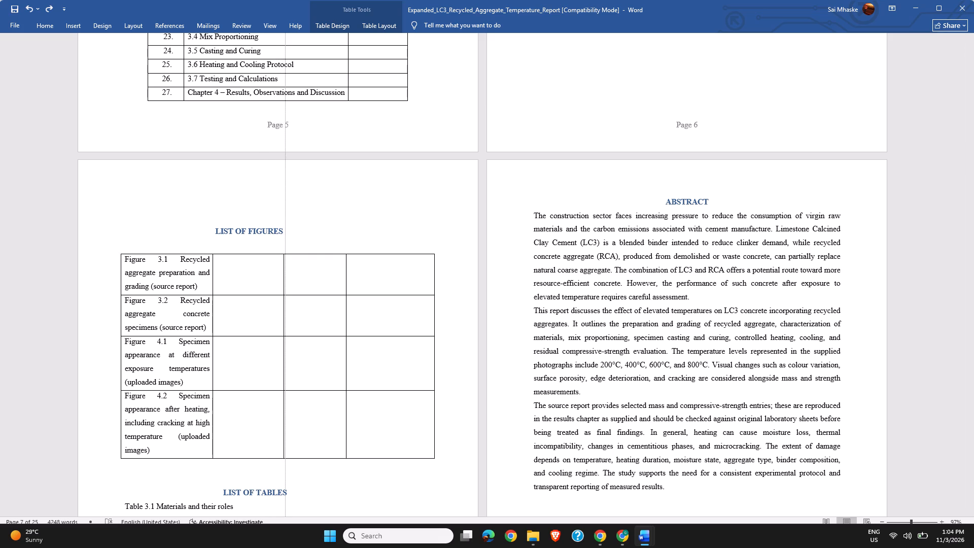
drag(286, 262, 288, 263)
drag(288, 263, 295, 262)
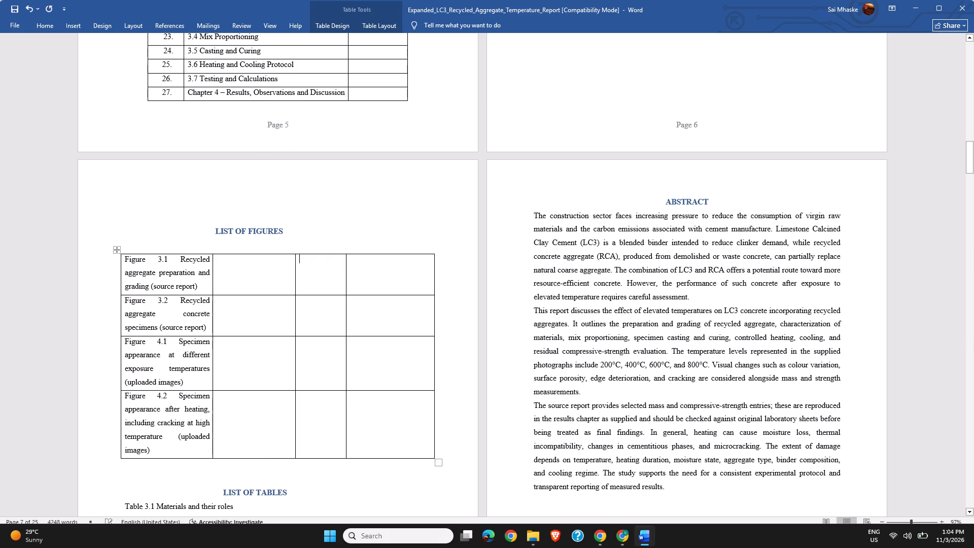
Insert an empty column between the third and last columns of the List of Figures table.
click(345, 251)
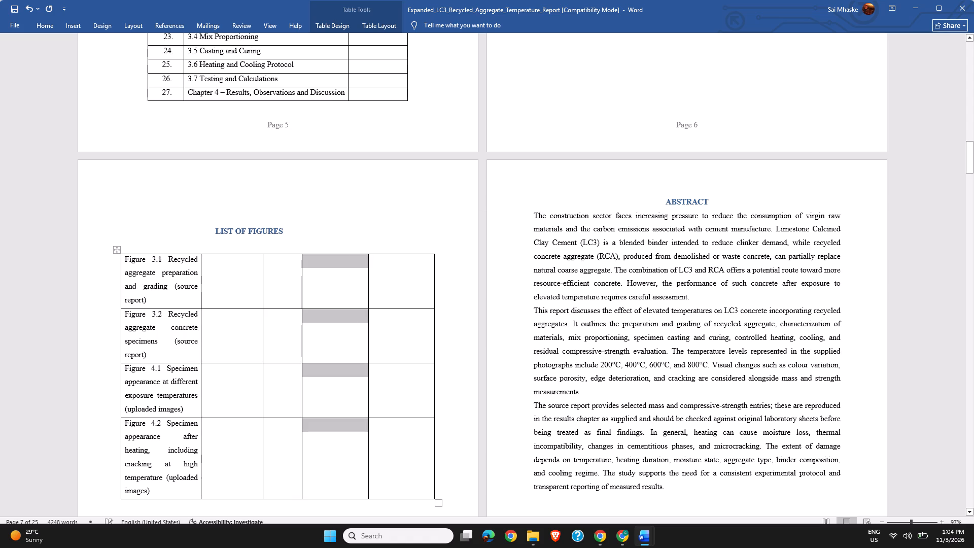
click(310, 286)
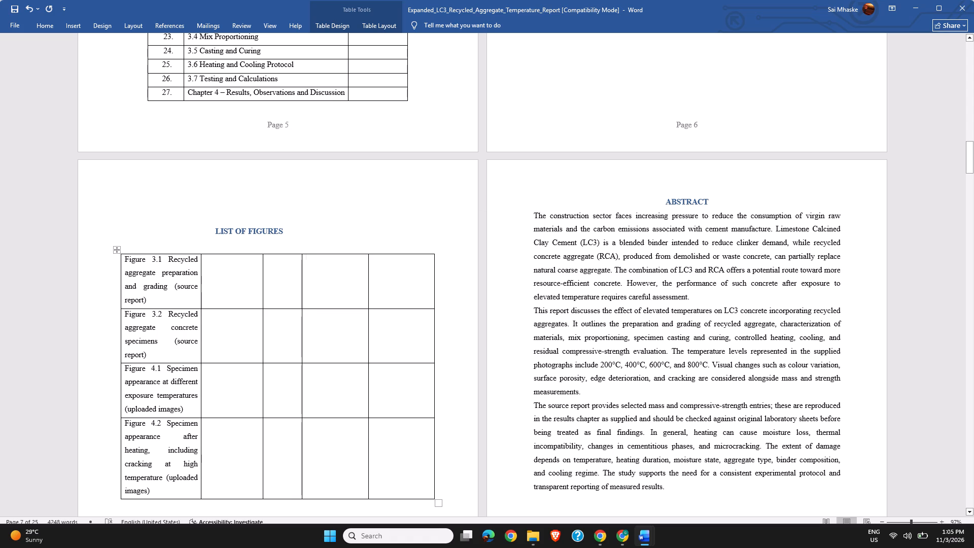
click(302, 263)
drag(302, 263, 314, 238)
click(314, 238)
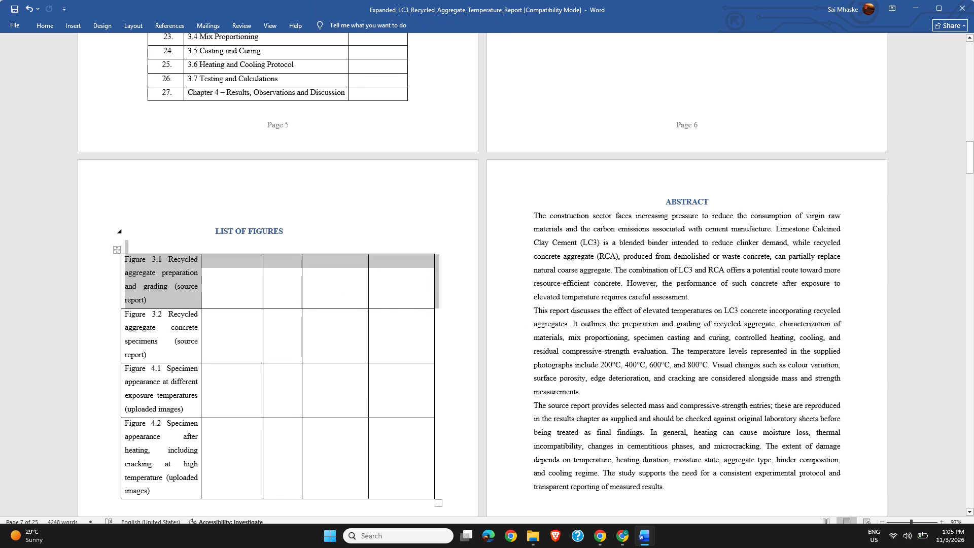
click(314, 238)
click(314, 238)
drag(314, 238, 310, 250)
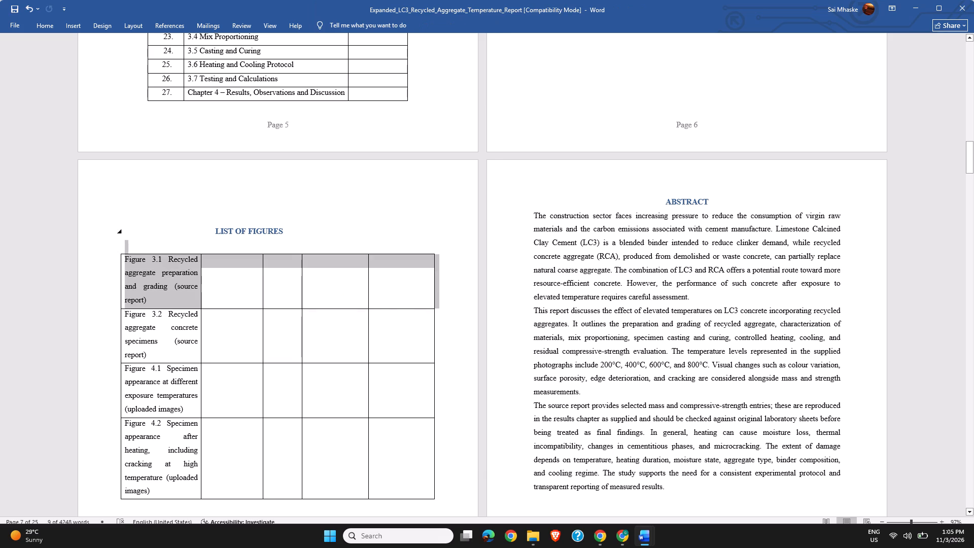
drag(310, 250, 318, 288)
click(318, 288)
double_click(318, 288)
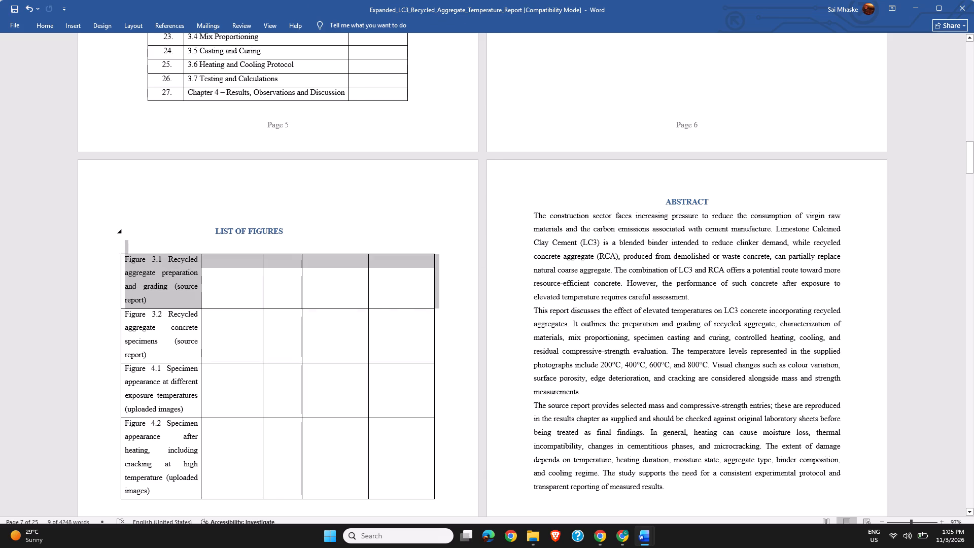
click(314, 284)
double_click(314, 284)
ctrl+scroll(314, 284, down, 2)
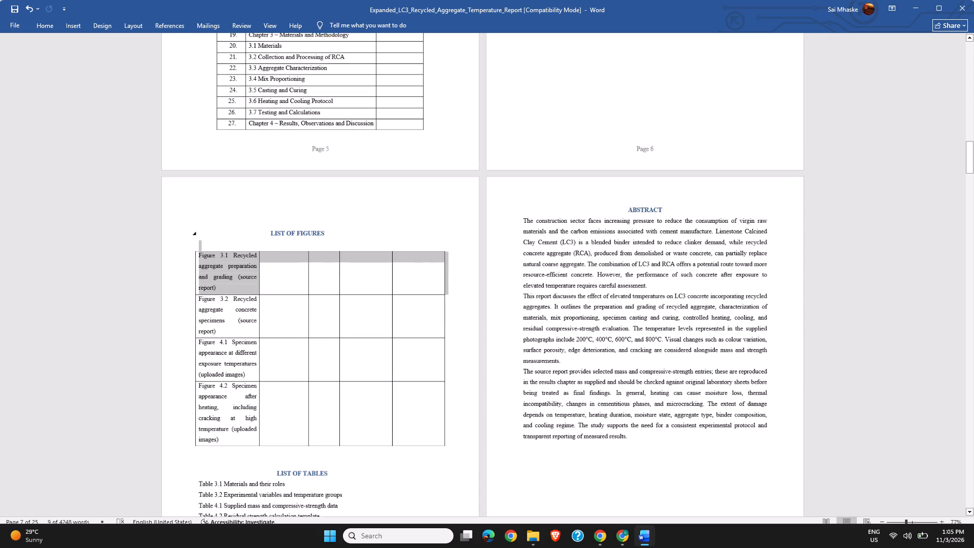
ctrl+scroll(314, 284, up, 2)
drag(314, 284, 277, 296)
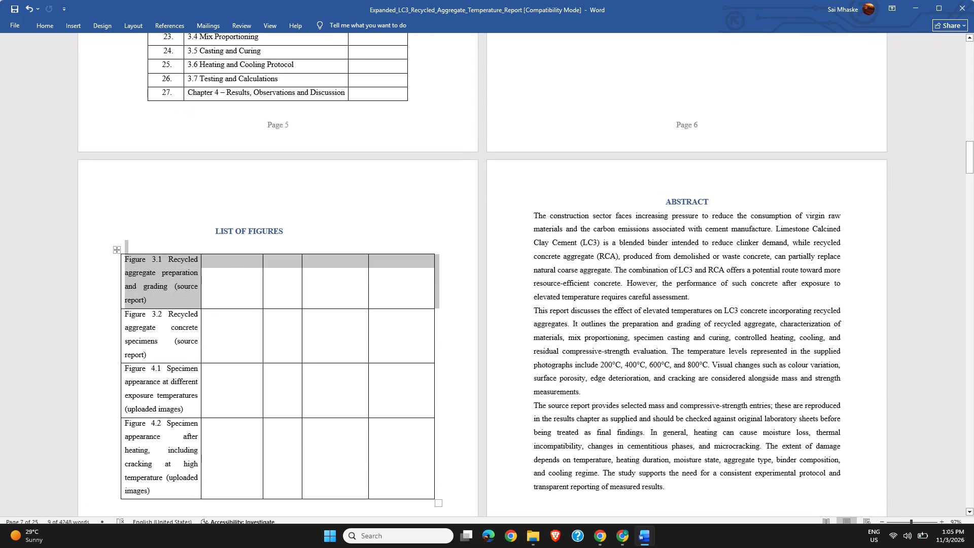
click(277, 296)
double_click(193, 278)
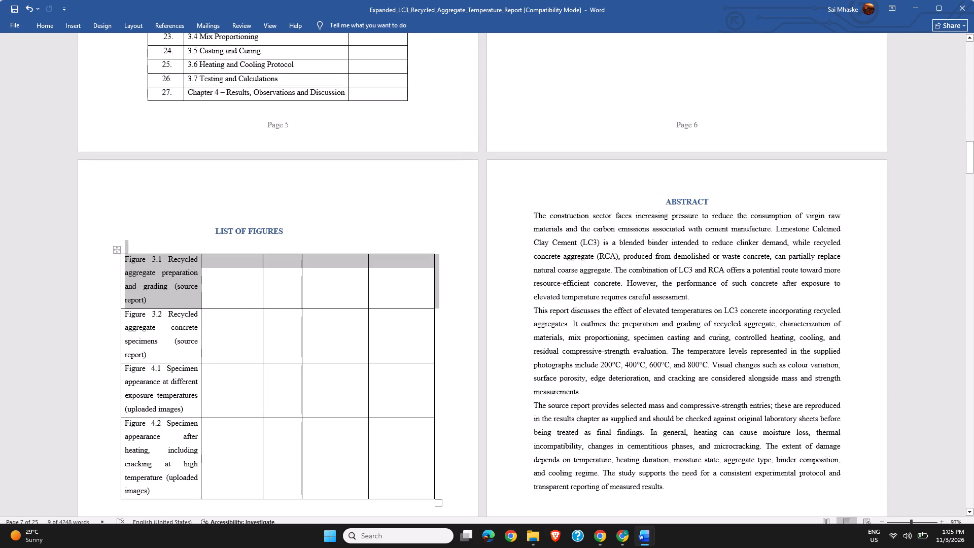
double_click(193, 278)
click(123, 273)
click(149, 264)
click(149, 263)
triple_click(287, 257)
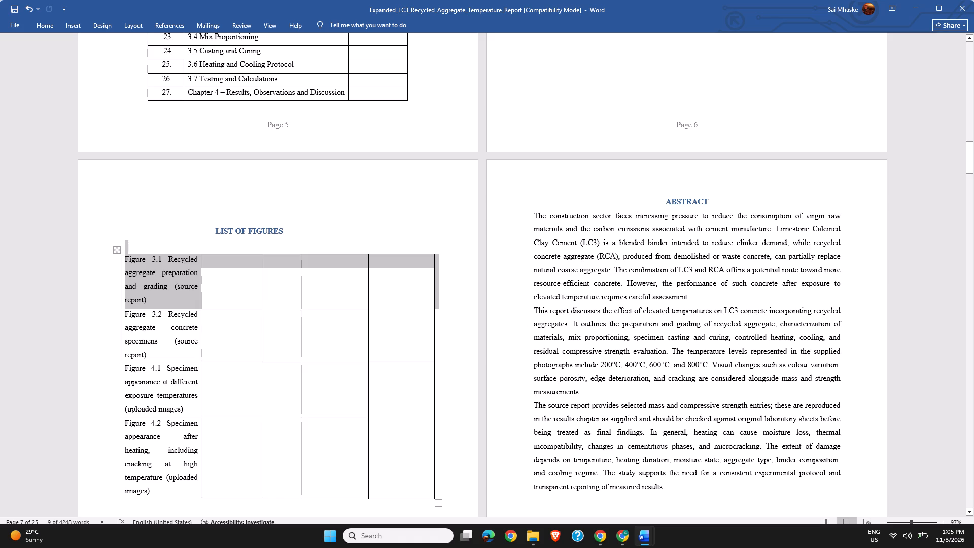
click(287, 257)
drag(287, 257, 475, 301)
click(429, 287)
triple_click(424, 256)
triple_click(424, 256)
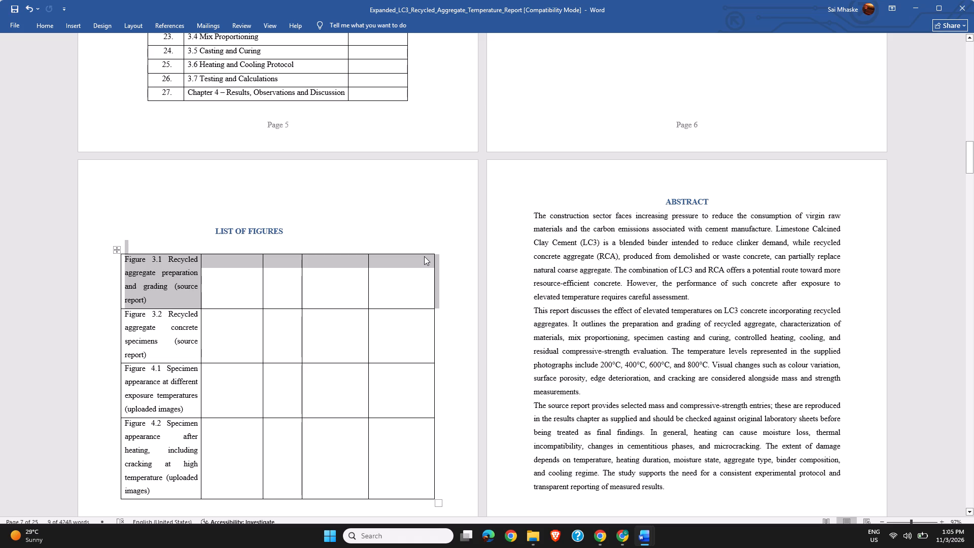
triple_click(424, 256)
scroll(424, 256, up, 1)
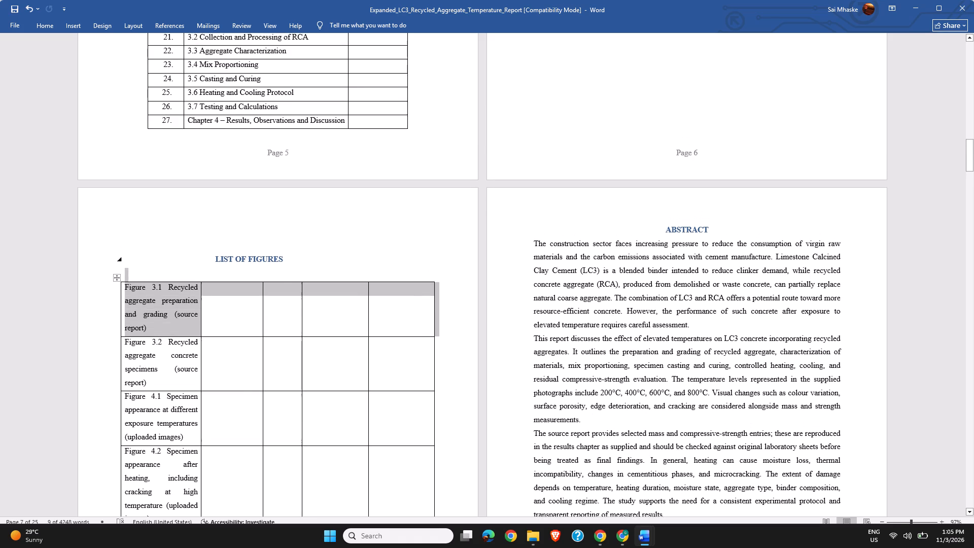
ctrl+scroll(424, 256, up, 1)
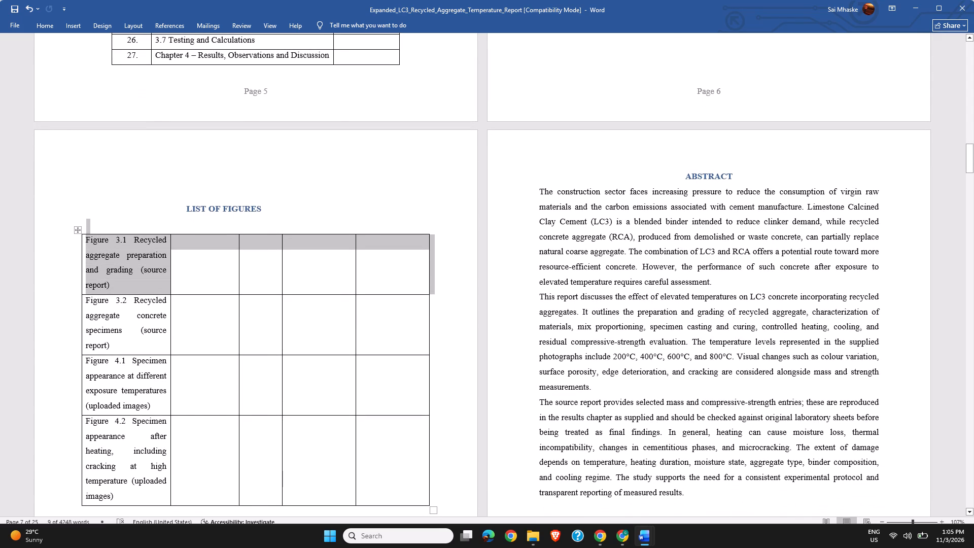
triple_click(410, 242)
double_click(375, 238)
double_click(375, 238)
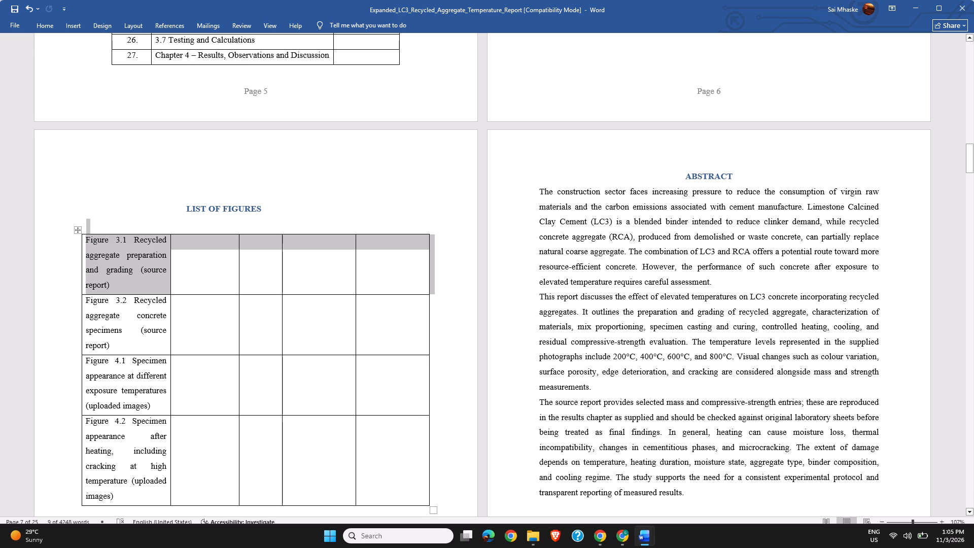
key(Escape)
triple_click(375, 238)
Undo the column insertion, the first and second column widenings, and the bottom row deletion in the List of Figures table.
key(ctrl+z)
key(ctrl+z)
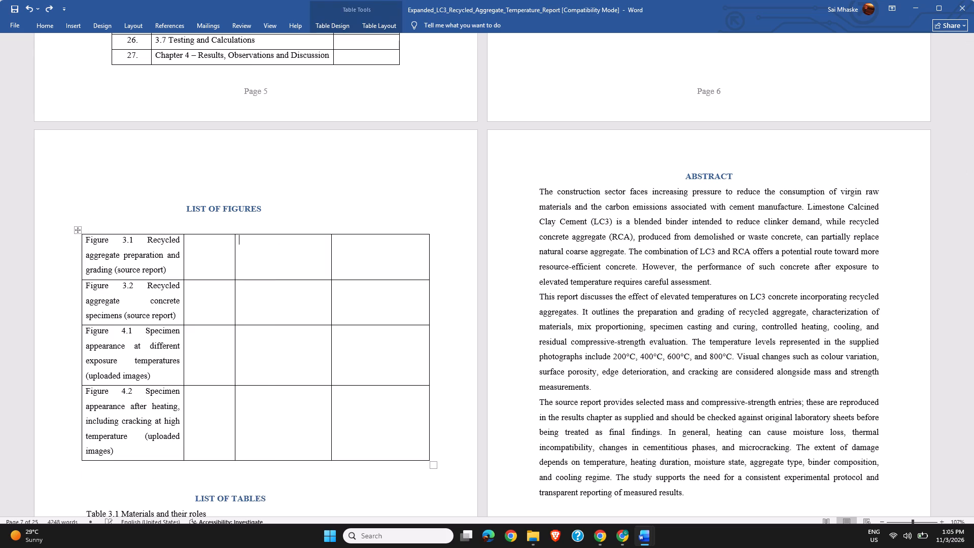
key(ctrl+z)
key(ctrl+z)
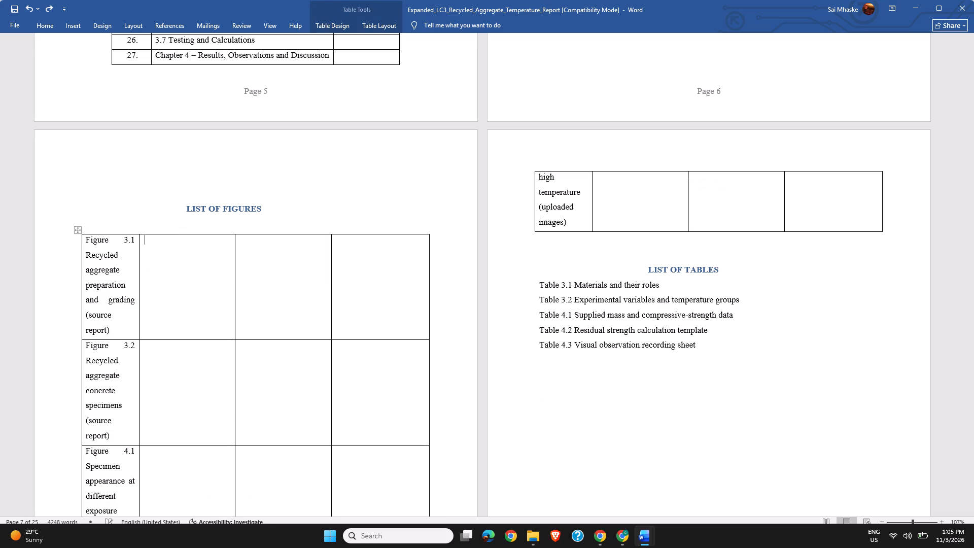
key(ctrl+z)
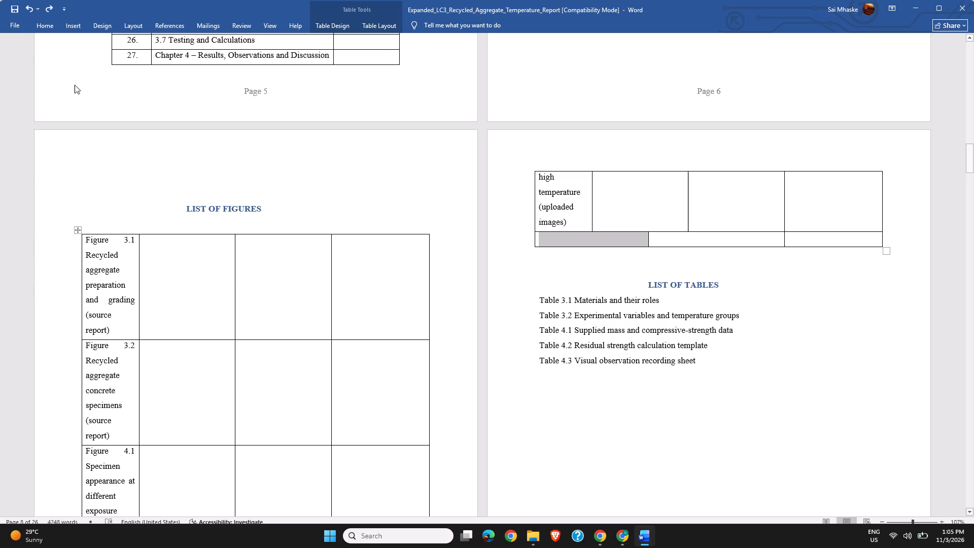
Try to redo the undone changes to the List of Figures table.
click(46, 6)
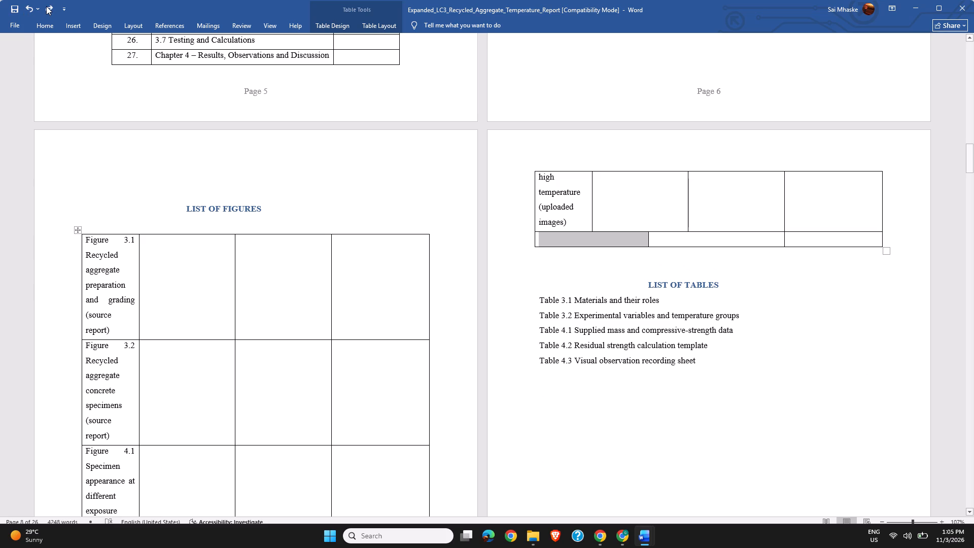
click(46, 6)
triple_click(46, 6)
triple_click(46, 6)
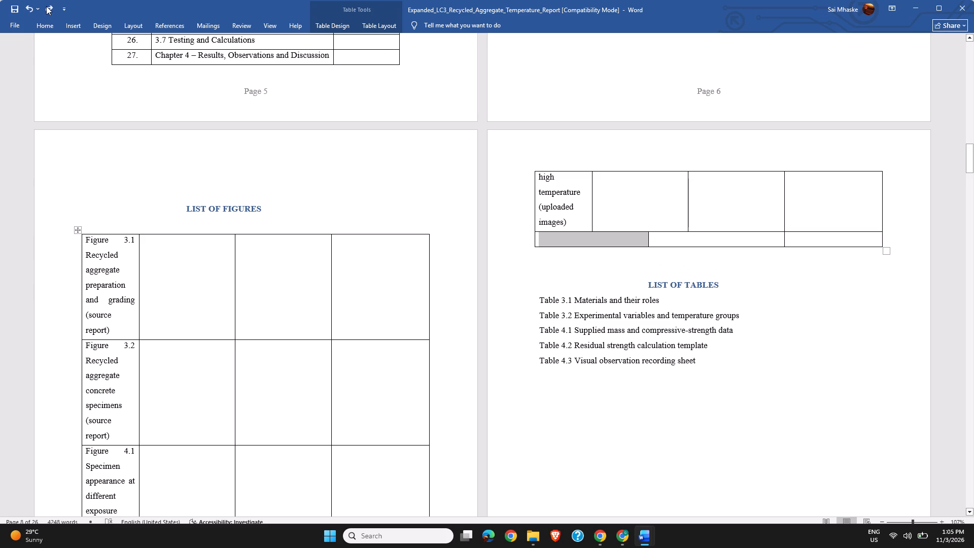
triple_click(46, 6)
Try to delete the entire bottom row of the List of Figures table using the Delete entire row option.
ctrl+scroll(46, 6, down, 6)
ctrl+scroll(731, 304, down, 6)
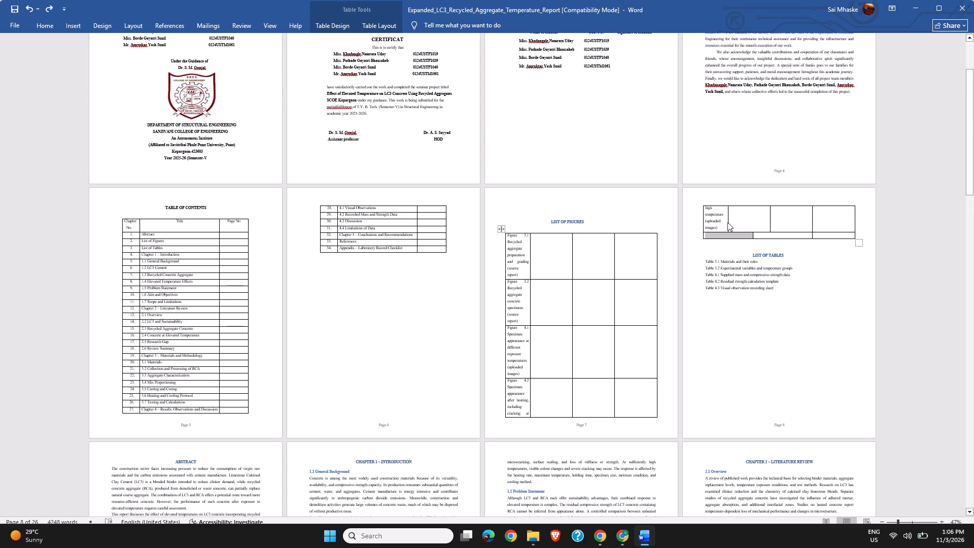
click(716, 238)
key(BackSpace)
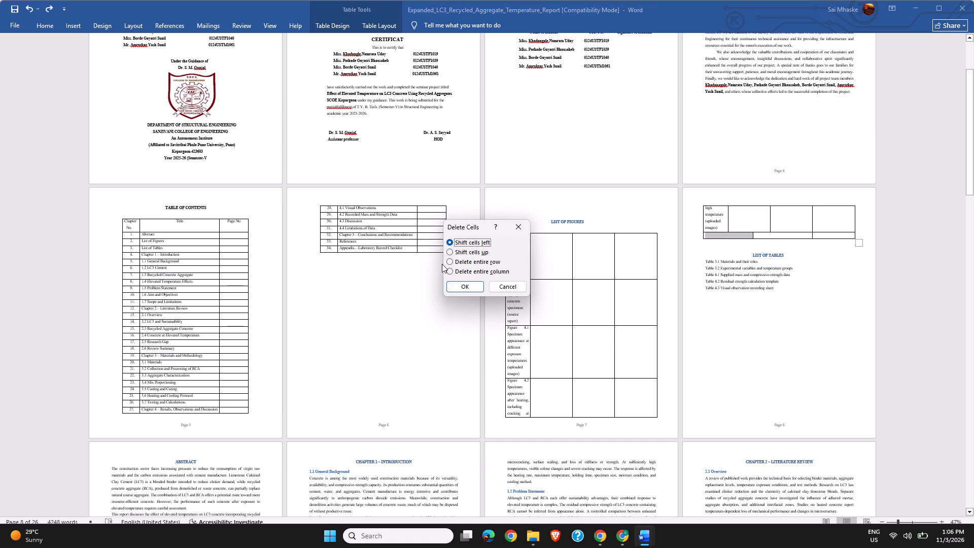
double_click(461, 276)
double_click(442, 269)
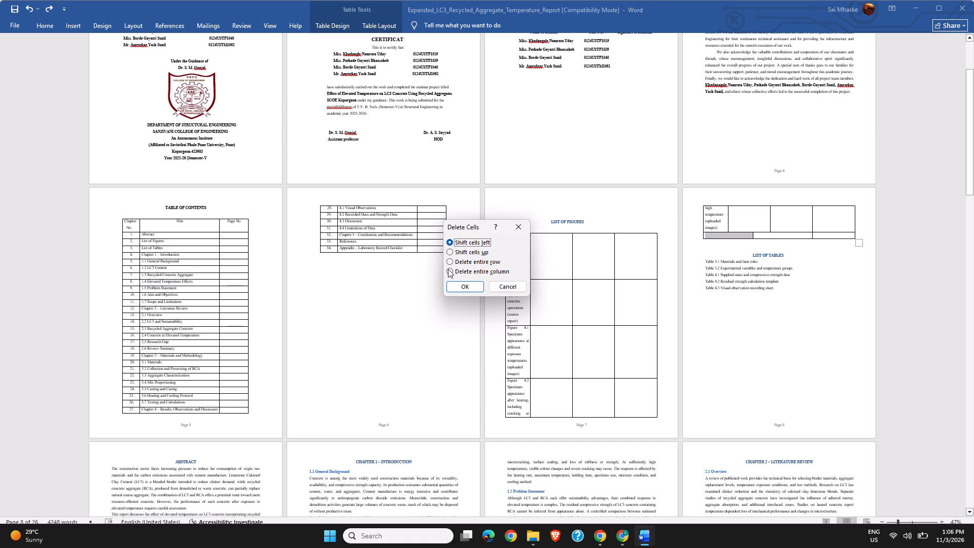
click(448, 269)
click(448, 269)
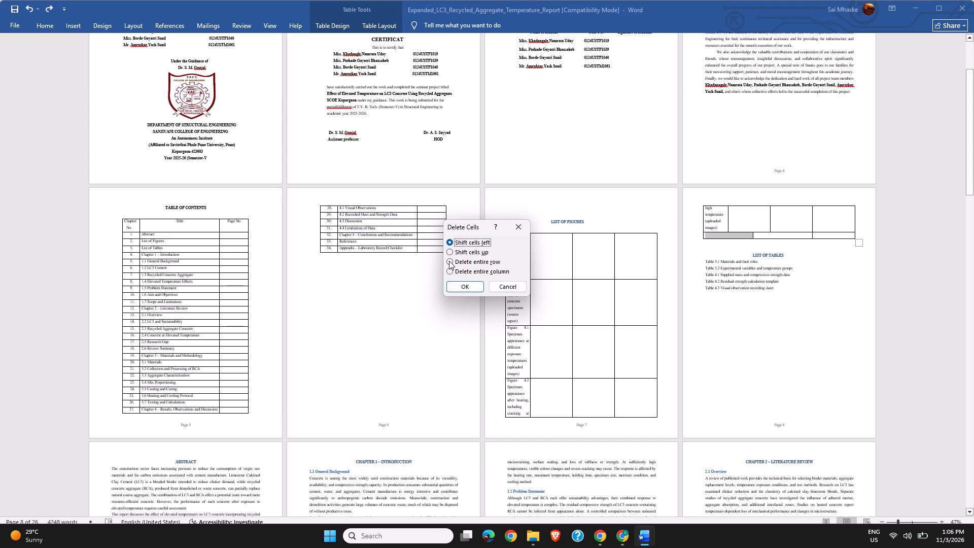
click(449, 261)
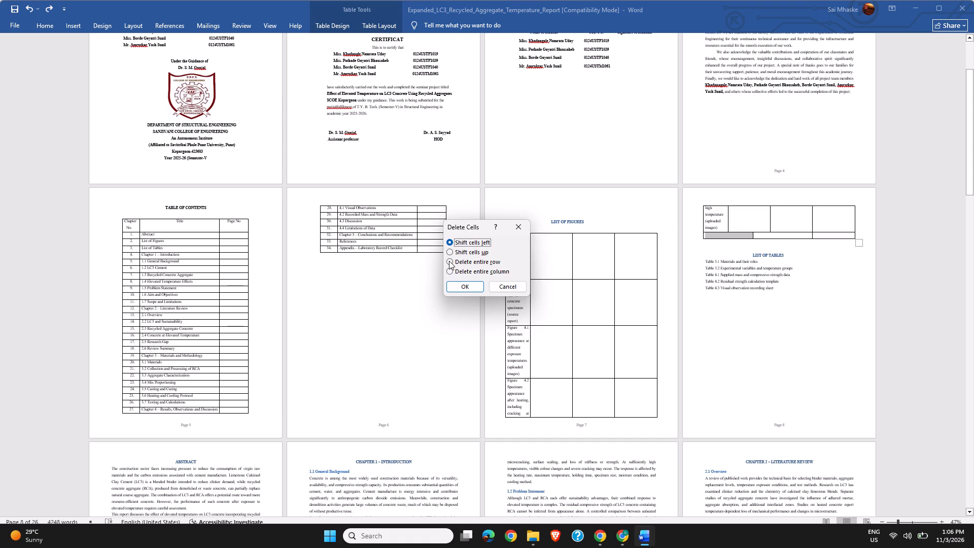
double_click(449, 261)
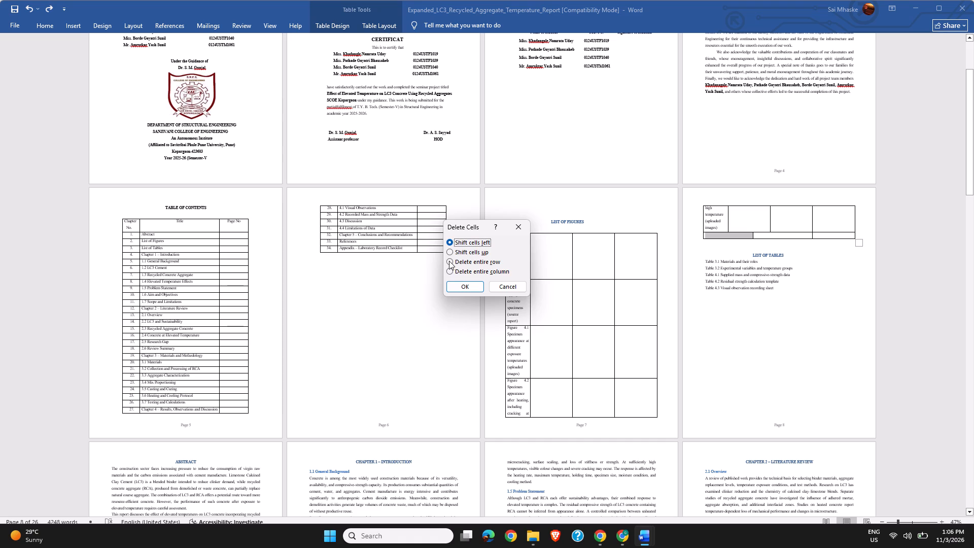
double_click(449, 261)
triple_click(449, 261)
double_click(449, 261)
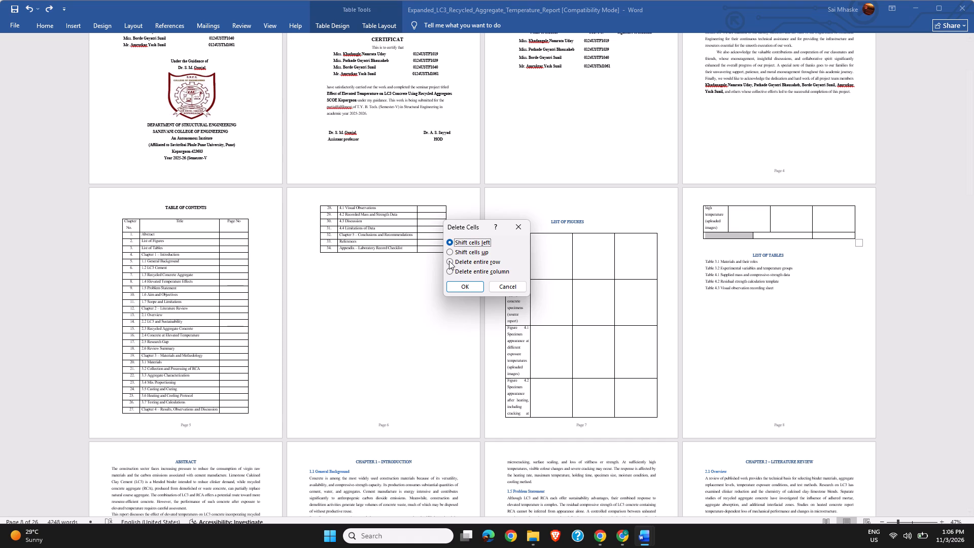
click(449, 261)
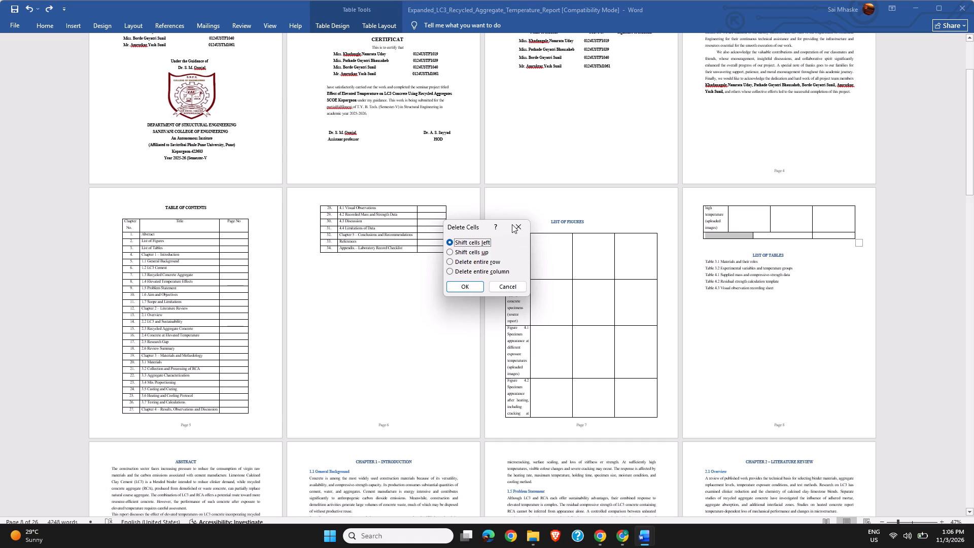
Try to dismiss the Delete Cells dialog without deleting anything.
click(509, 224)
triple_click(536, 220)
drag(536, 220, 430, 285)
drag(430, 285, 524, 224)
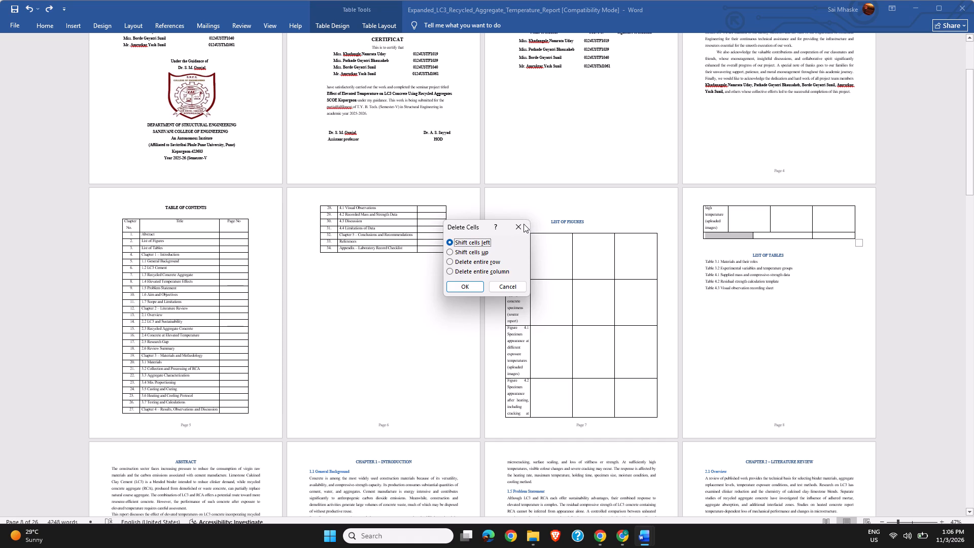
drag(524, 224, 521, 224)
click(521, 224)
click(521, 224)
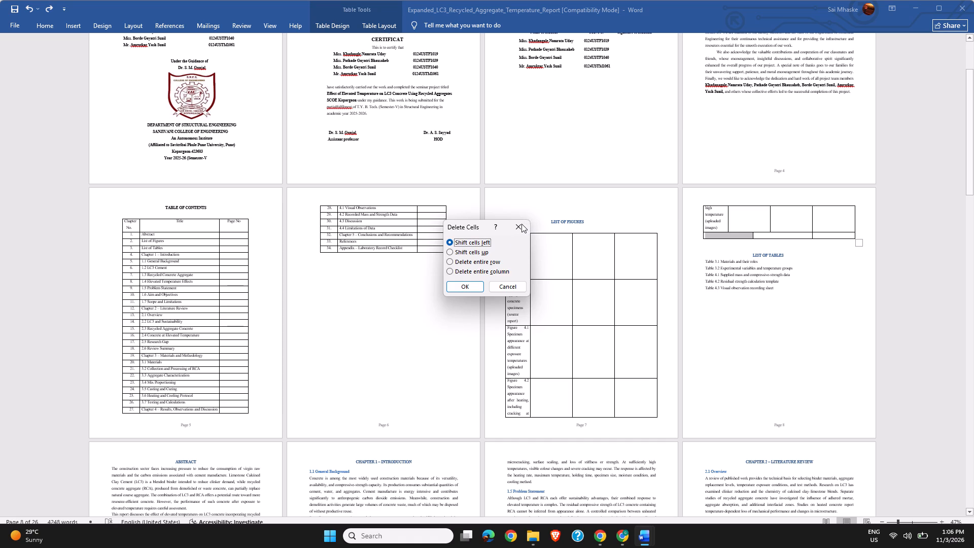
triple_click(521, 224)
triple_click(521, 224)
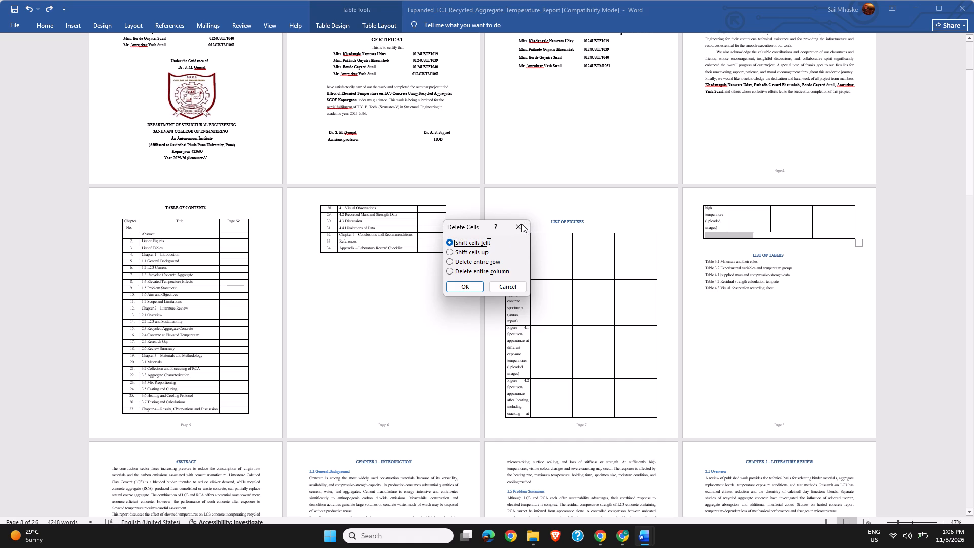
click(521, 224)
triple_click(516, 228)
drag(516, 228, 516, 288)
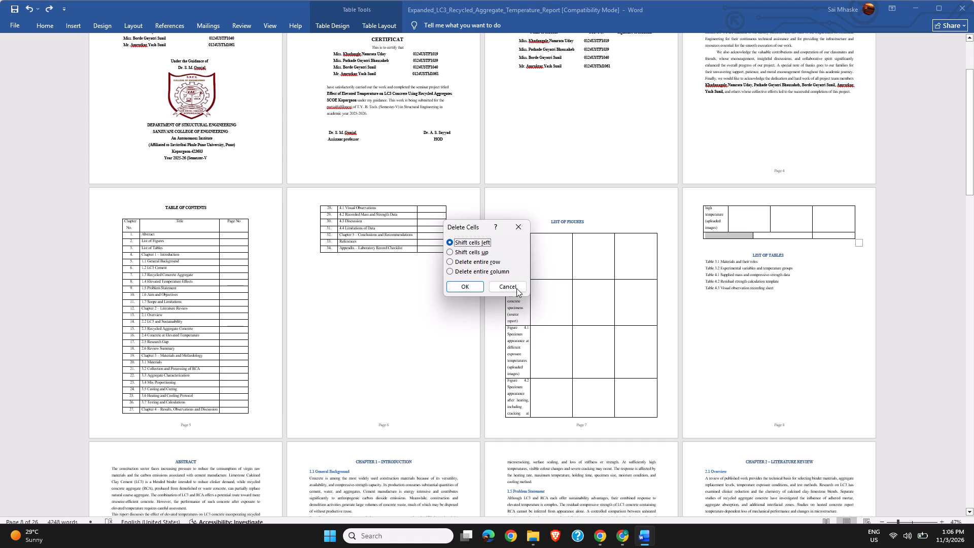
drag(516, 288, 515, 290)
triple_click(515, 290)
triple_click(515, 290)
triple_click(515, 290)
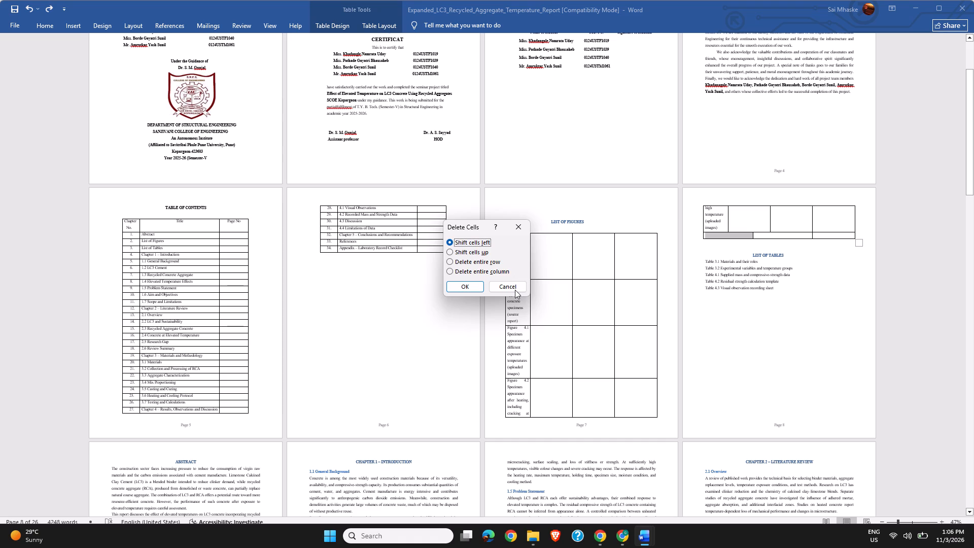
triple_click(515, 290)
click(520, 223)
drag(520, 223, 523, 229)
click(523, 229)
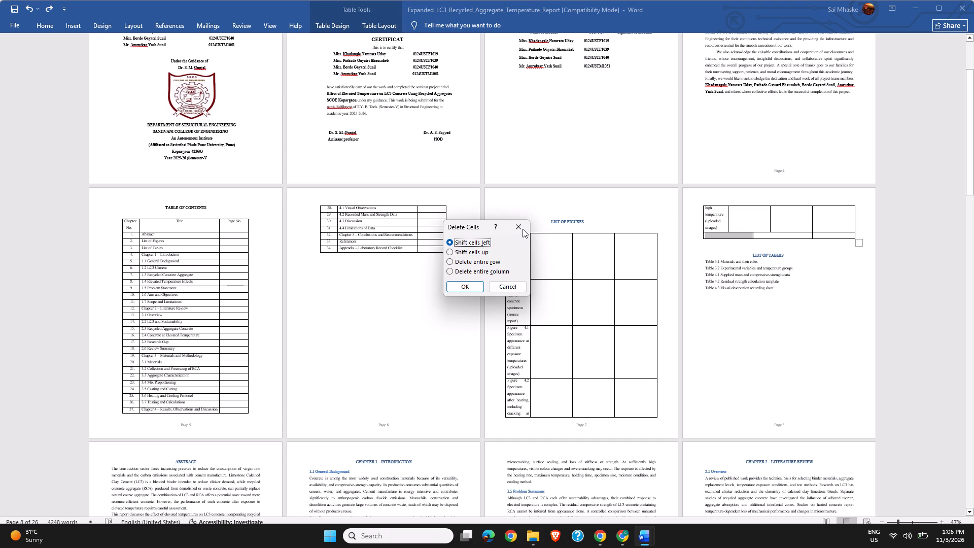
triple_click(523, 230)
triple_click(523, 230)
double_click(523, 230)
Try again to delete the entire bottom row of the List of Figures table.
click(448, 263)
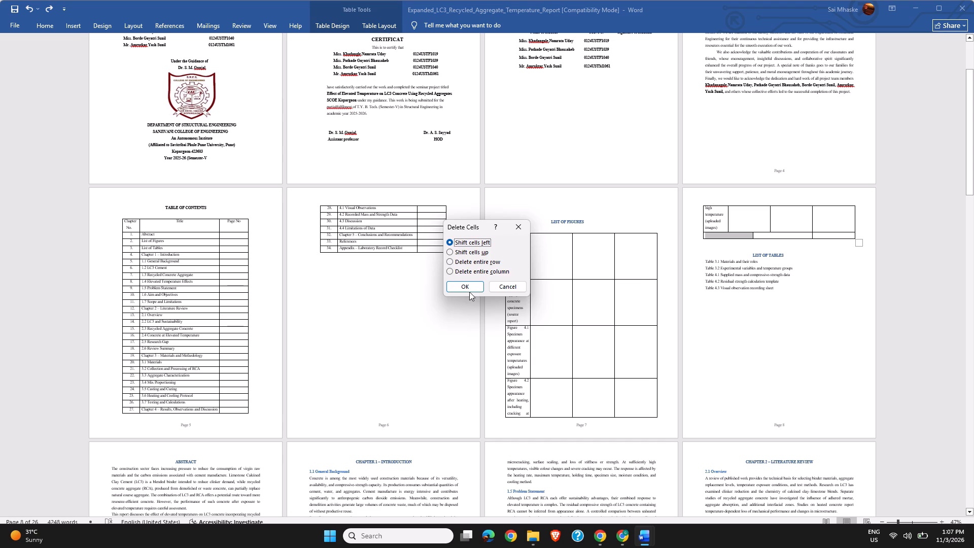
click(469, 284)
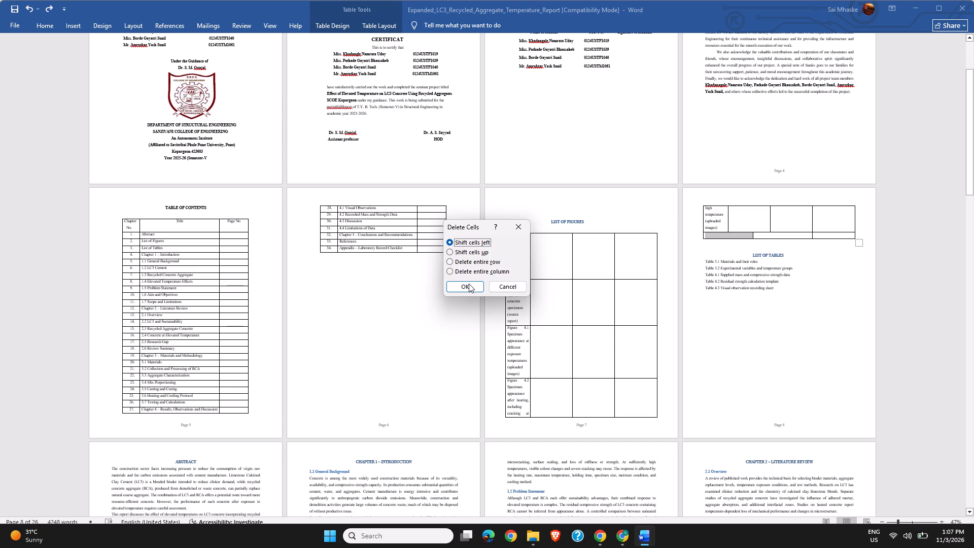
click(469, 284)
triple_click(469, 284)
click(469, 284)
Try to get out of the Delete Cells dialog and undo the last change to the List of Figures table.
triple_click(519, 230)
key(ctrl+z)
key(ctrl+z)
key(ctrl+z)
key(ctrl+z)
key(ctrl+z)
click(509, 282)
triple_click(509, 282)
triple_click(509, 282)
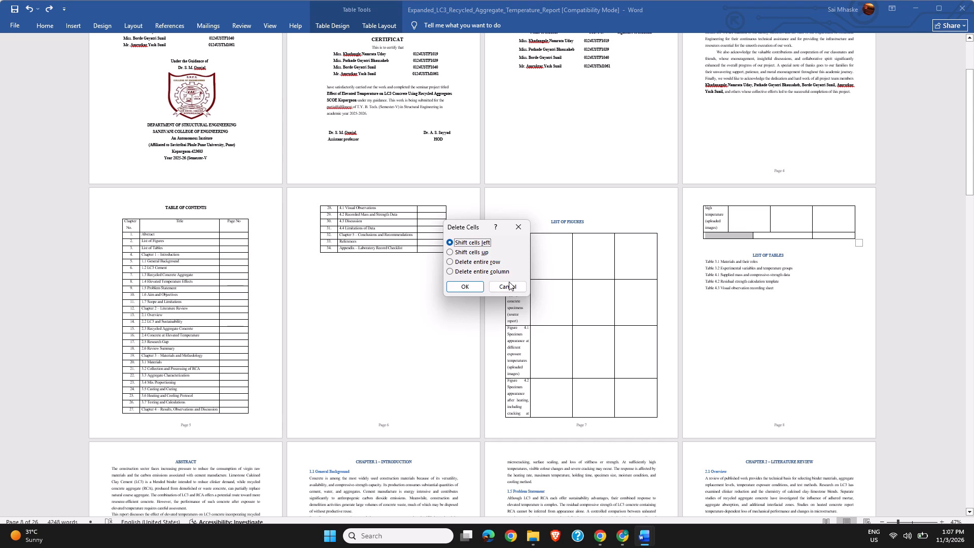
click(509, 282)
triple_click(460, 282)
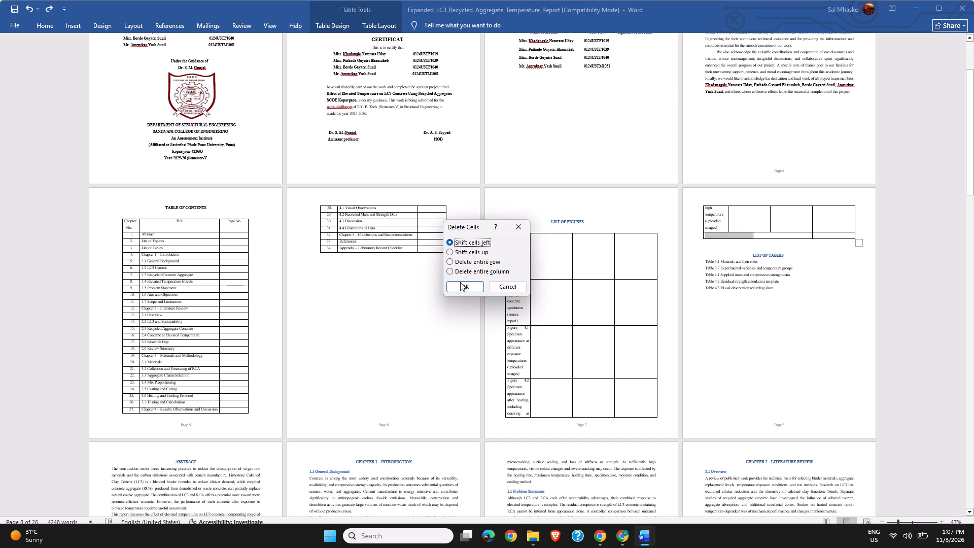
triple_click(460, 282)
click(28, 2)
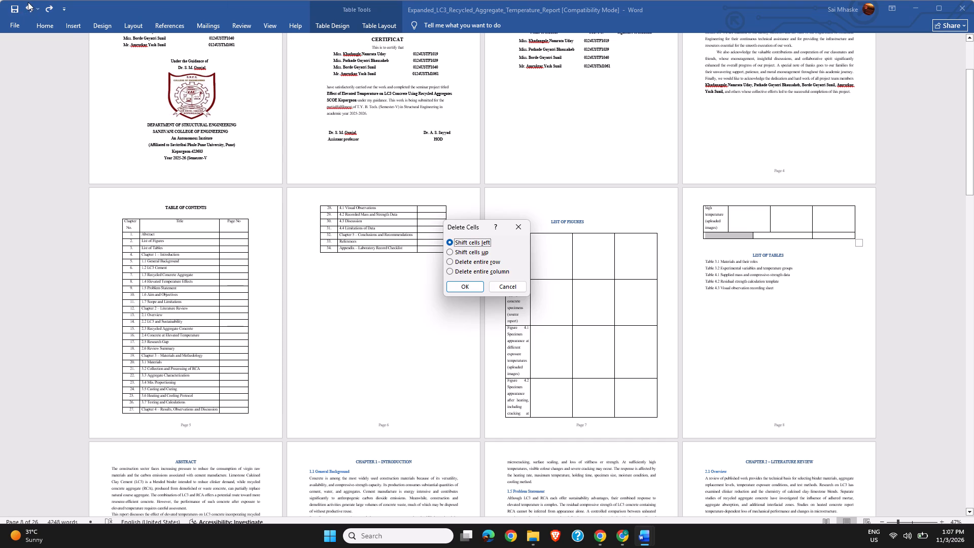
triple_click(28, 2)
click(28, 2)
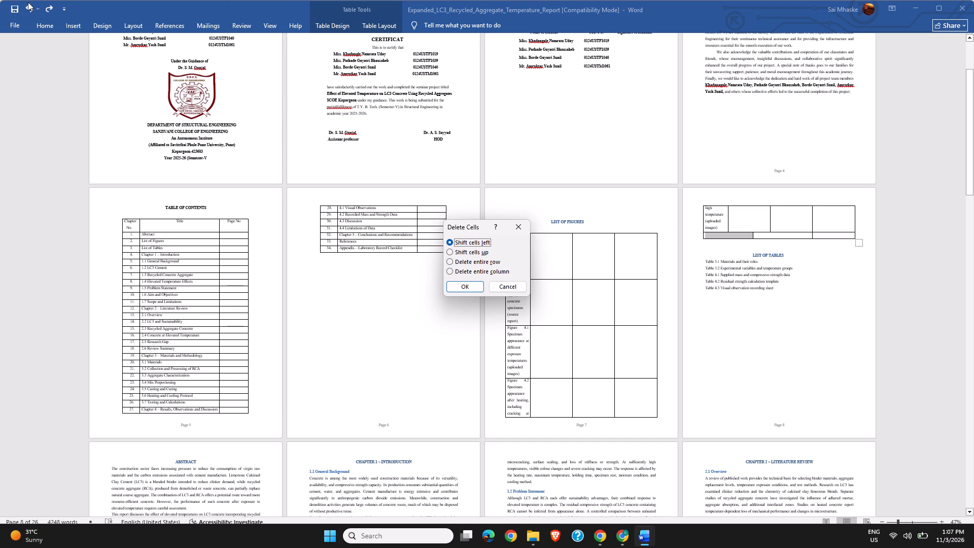
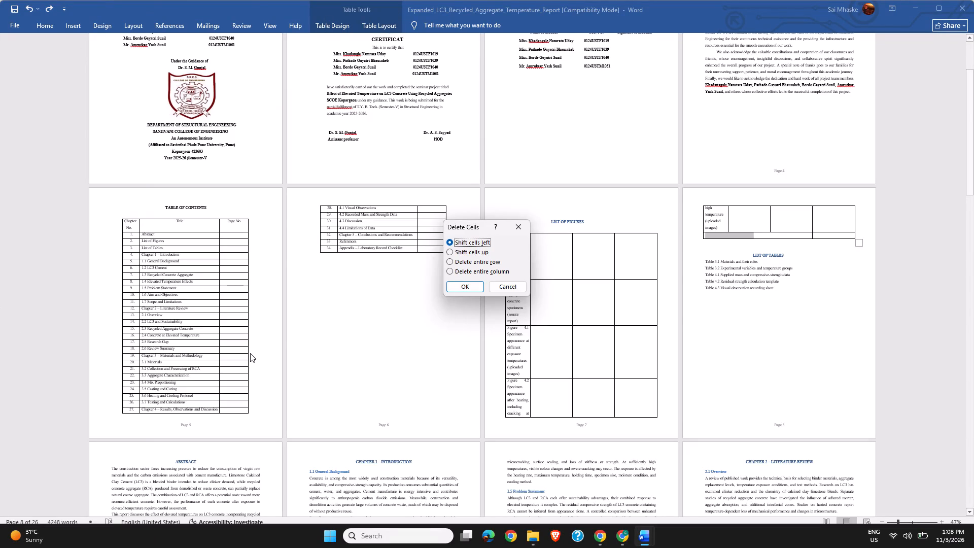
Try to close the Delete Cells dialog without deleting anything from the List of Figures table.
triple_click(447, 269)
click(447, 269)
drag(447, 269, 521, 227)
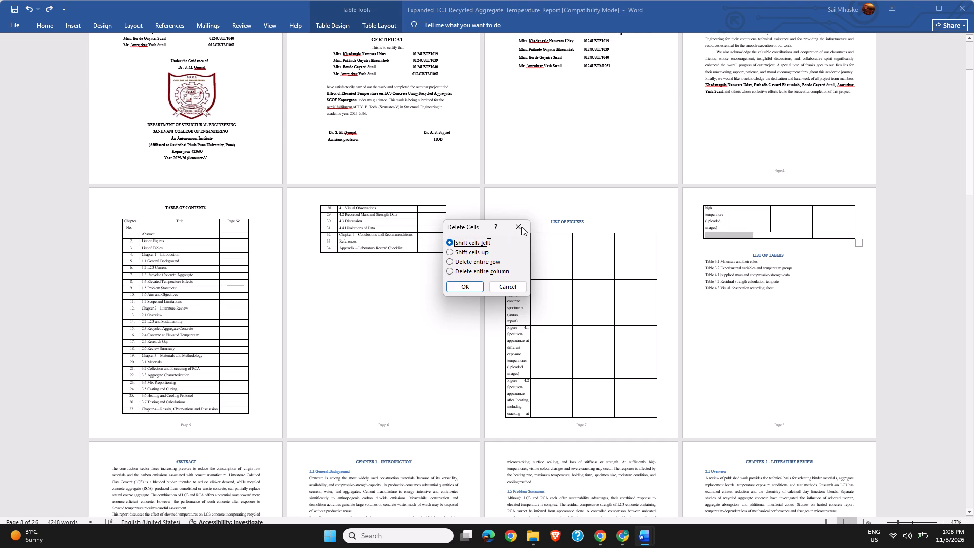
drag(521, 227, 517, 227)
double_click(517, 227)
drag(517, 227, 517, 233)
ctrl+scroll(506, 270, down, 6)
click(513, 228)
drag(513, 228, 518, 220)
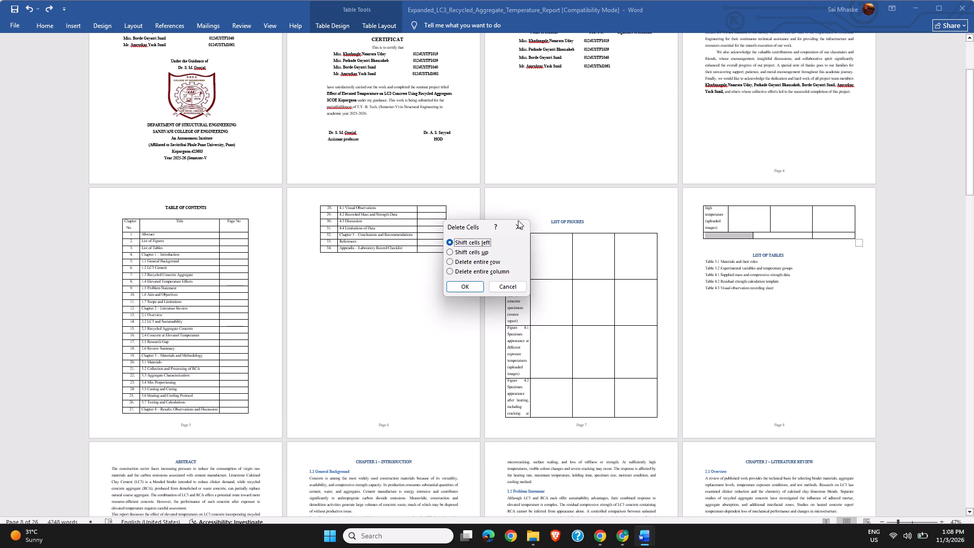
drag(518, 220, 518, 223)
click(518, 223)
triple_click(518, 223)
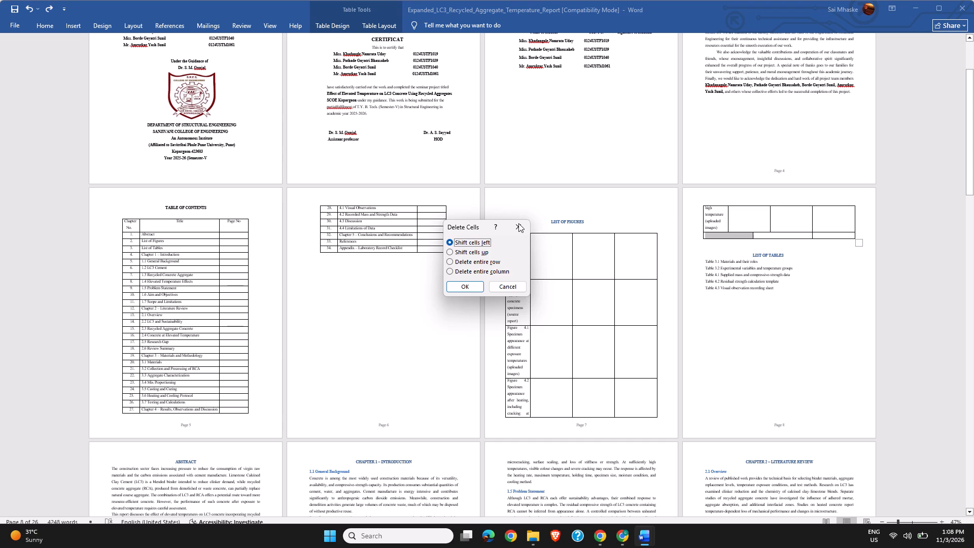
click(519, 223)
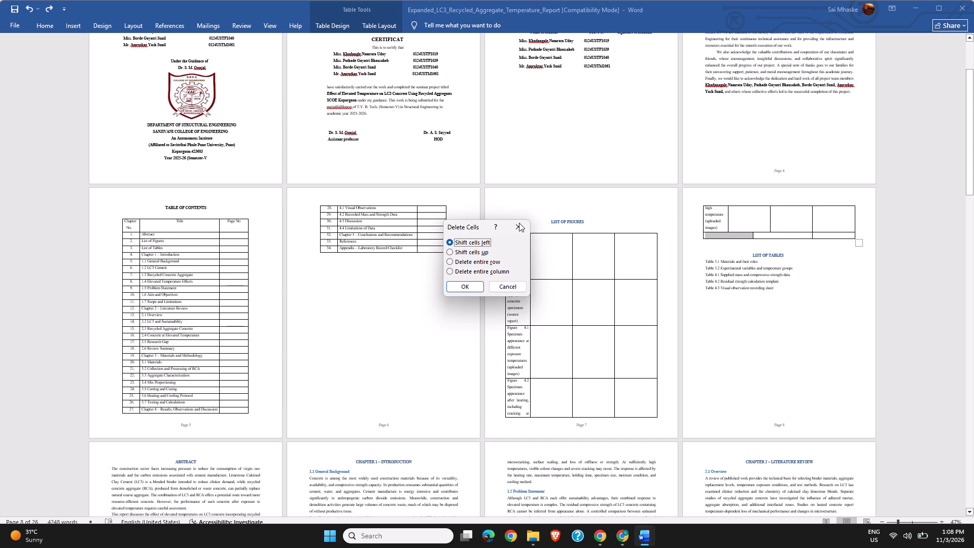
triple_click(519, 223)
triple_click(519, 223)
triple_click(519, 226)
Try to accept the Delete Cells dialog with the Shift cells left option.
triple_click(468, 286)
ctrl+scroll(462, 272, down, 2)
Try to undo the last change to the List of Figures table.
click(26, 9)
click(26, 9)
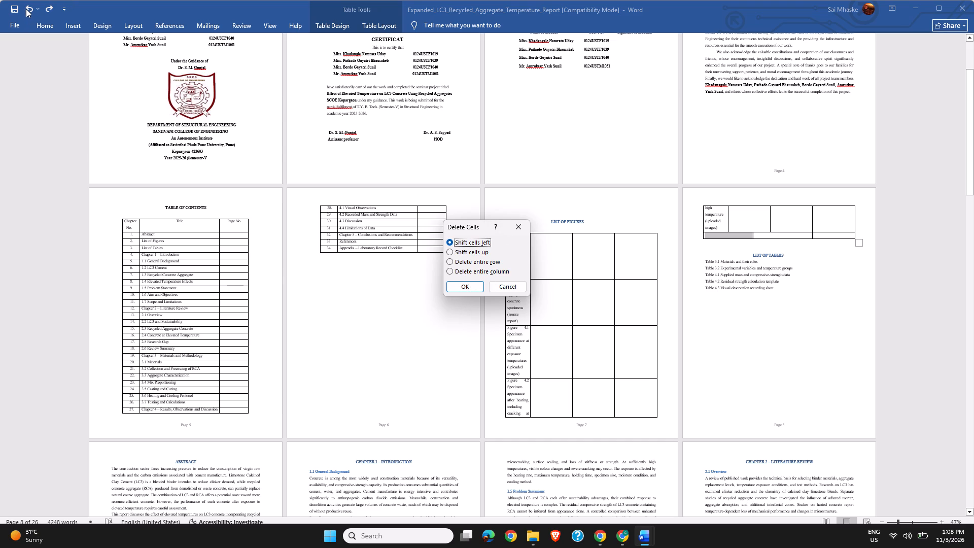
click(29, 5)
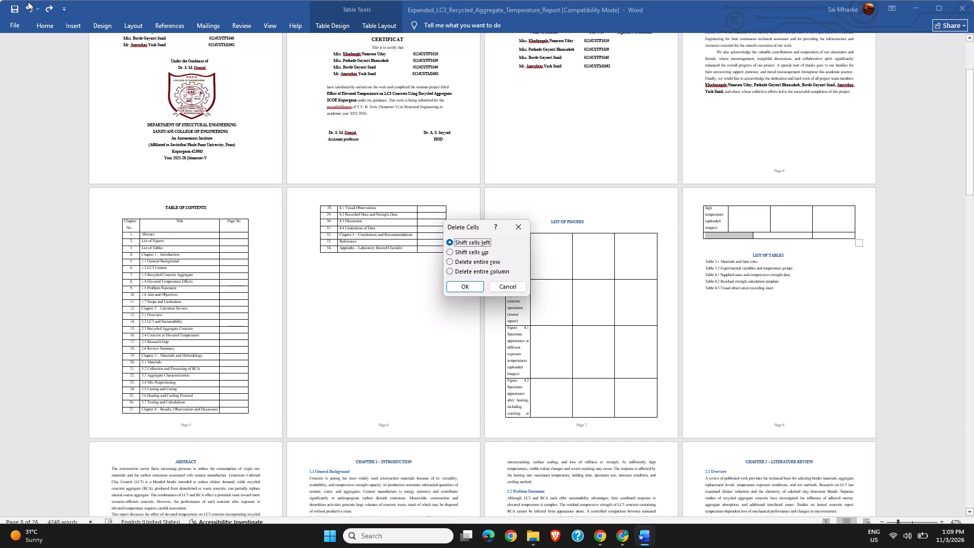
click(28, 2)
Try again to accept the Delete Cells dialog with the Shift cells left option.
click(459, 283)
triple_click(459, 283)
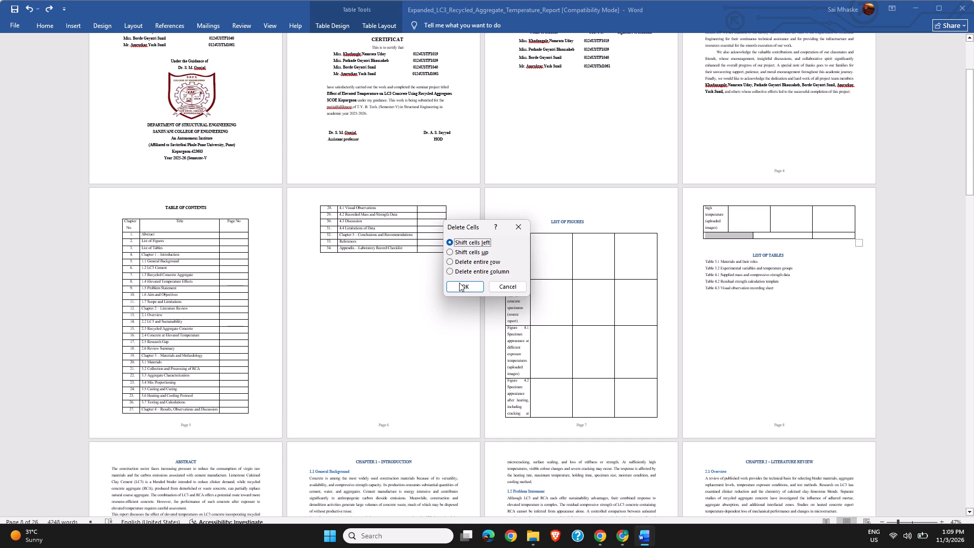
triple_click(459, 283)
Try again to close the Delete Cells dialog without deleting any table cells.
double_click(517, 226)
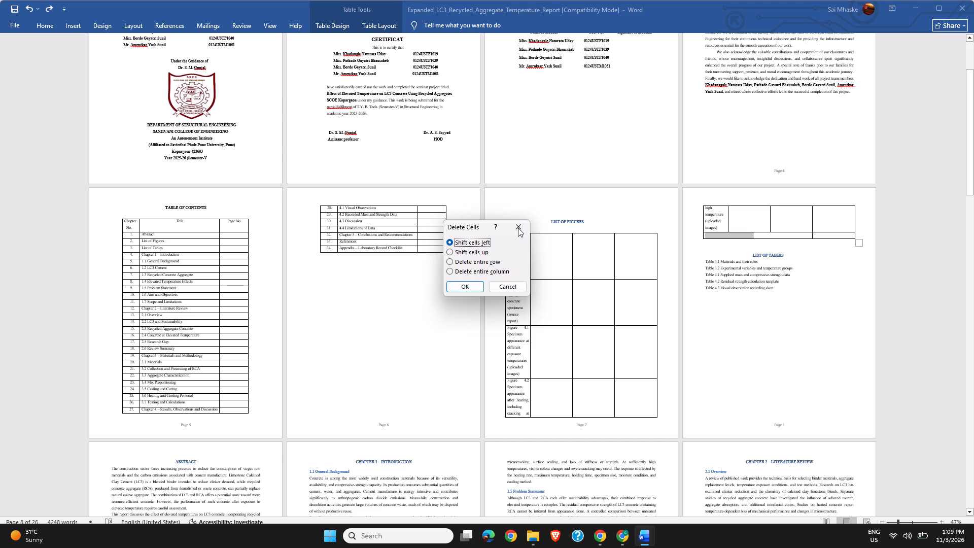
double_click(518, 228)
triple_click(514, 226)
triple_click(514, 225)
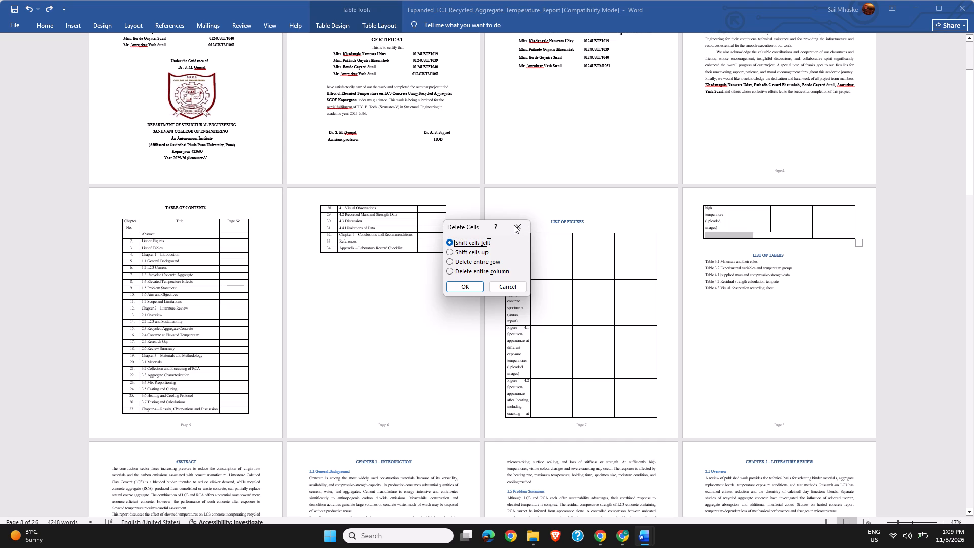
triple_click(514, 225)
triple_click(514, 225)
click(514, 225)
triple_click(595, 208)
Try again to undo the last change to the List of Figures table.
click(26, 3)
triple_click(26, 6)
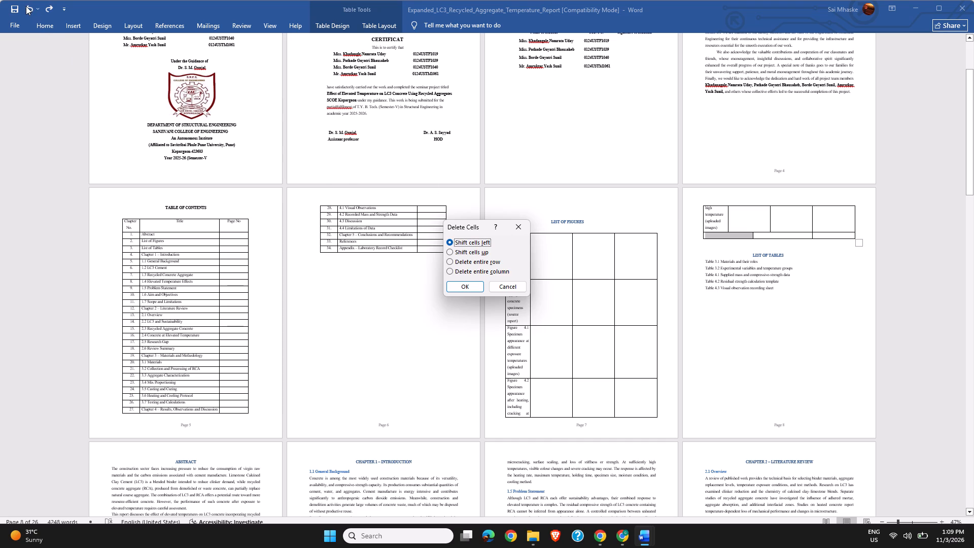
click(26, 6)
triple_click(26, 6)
Close the Delete Cells dialog without deleting any cells and clear the selection in the document.
drag(494, 262, 430, 230)
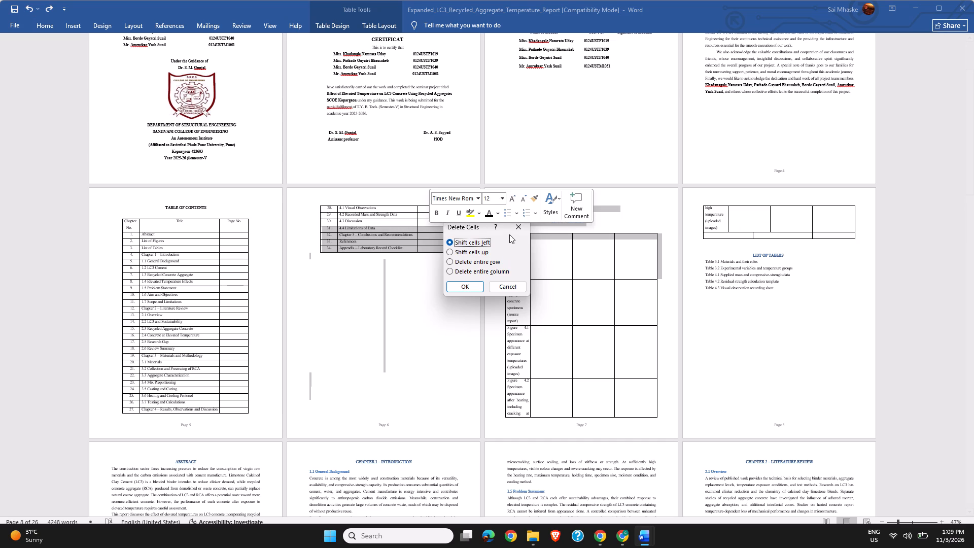
click(517, 226)
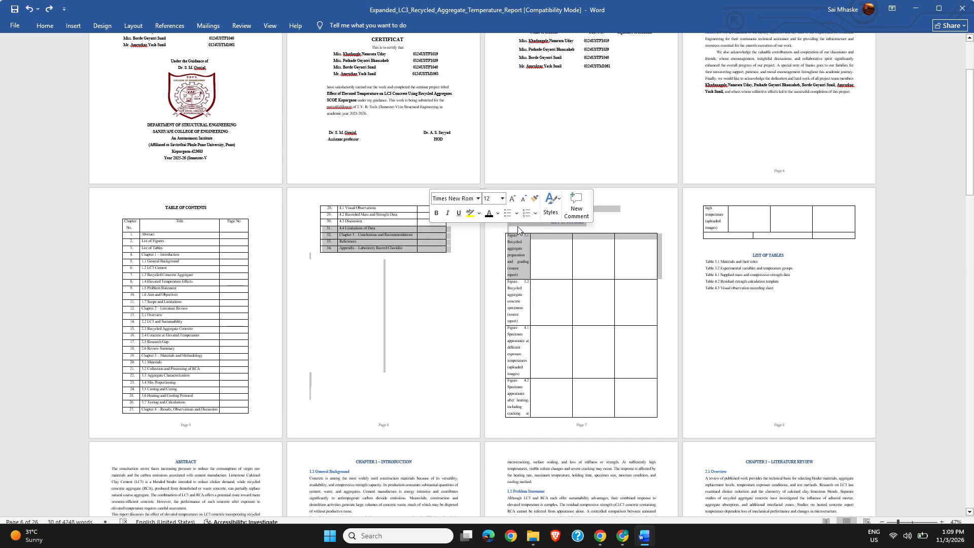
click(529, 266)
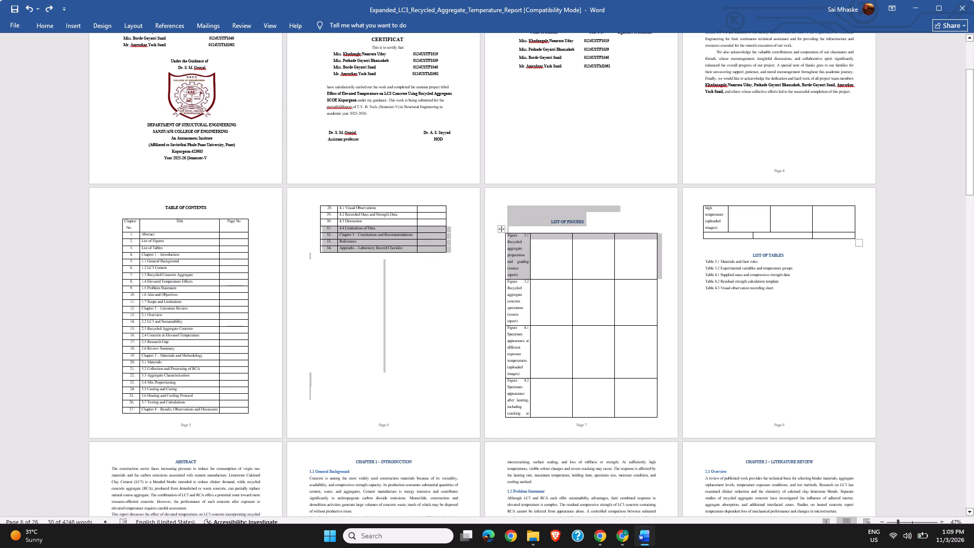
click(571, 271)
double_click(571, 271)
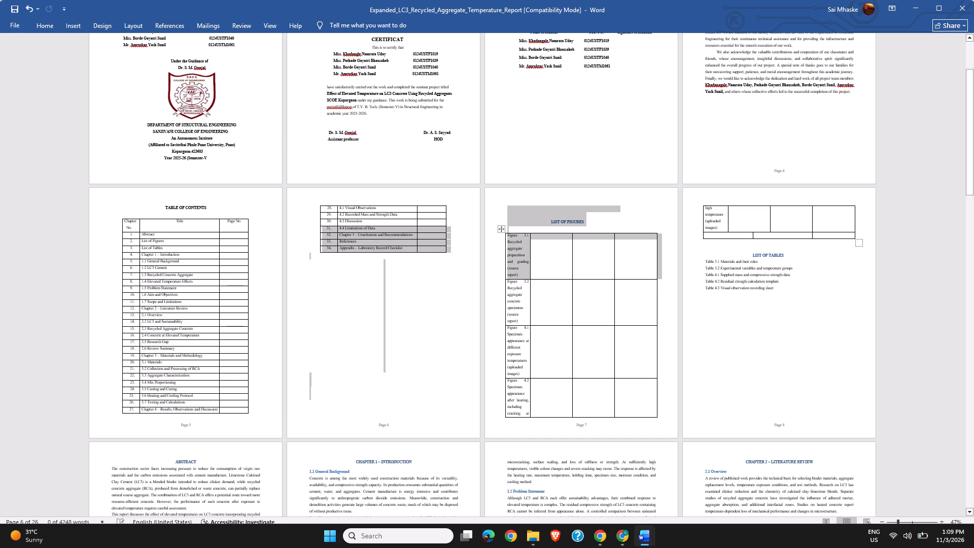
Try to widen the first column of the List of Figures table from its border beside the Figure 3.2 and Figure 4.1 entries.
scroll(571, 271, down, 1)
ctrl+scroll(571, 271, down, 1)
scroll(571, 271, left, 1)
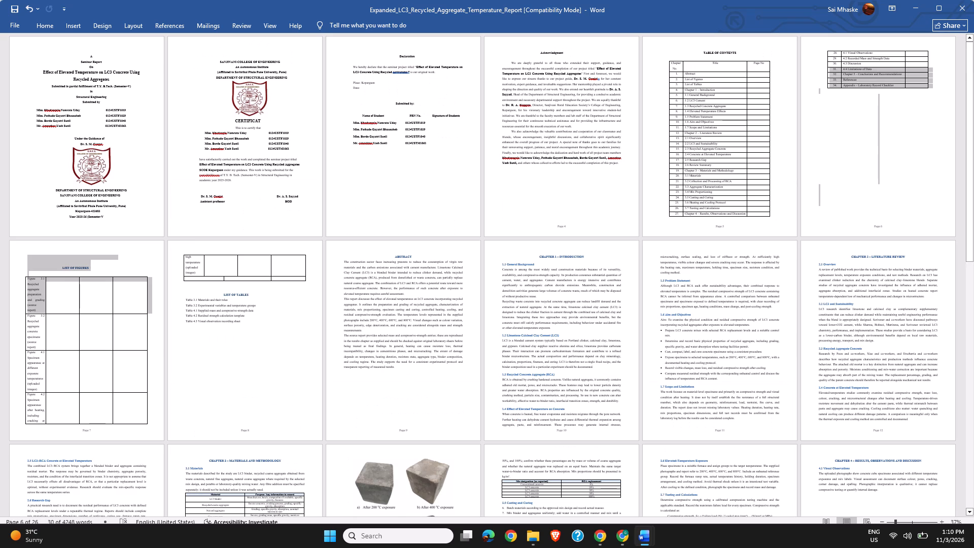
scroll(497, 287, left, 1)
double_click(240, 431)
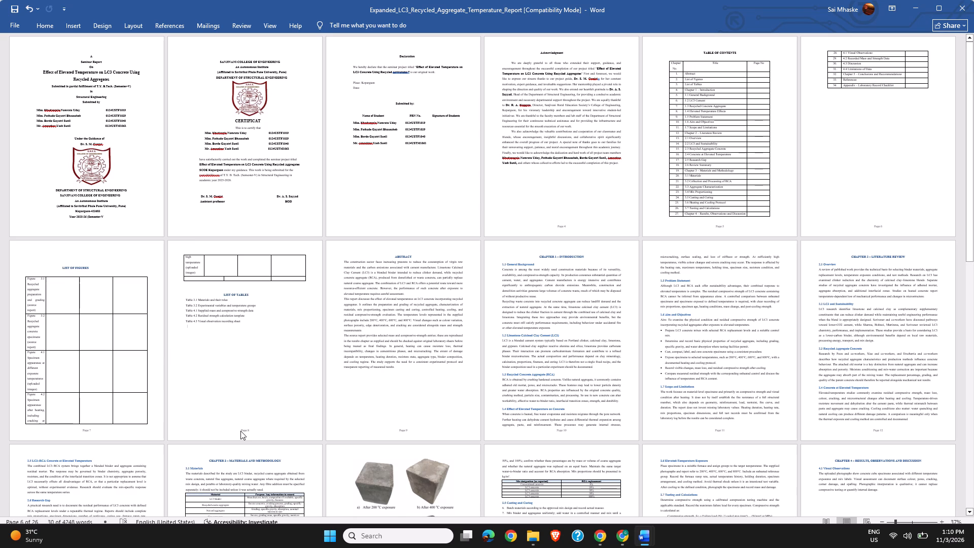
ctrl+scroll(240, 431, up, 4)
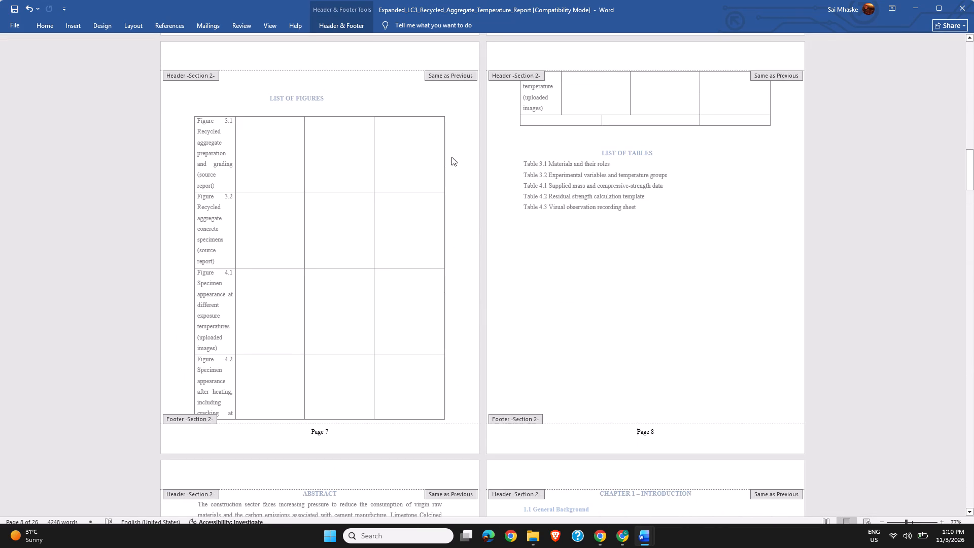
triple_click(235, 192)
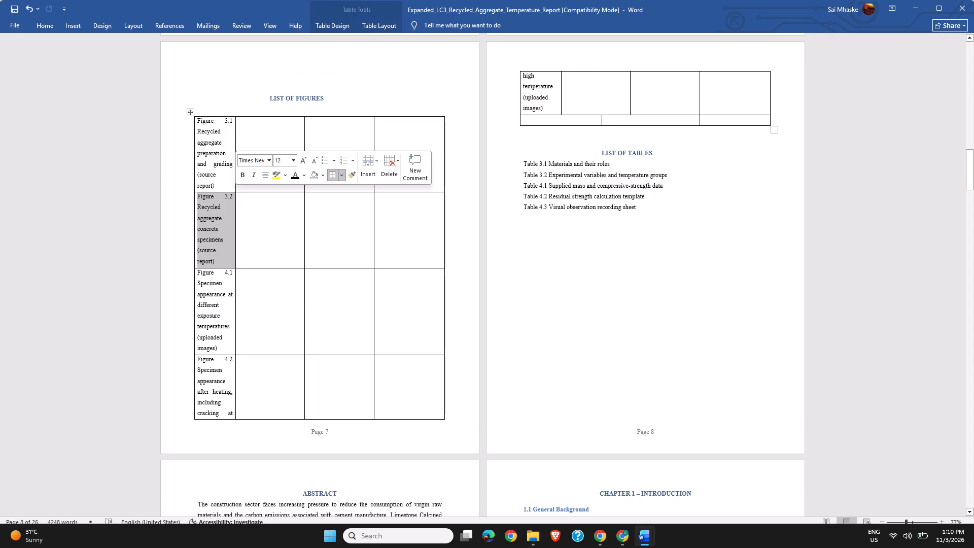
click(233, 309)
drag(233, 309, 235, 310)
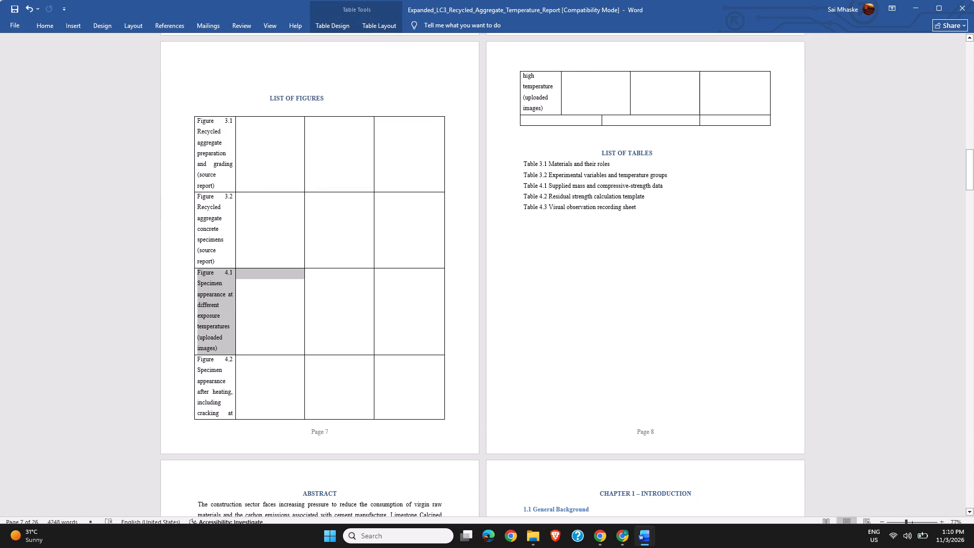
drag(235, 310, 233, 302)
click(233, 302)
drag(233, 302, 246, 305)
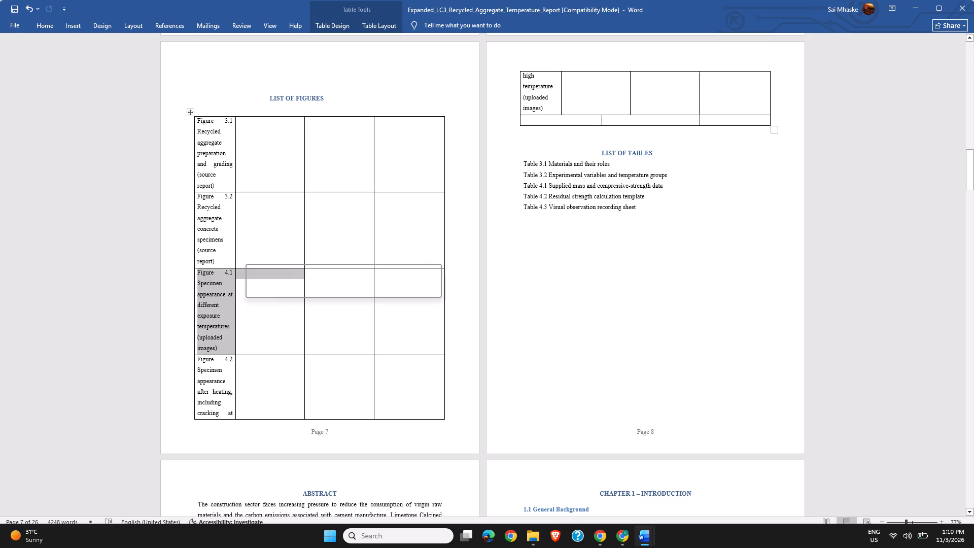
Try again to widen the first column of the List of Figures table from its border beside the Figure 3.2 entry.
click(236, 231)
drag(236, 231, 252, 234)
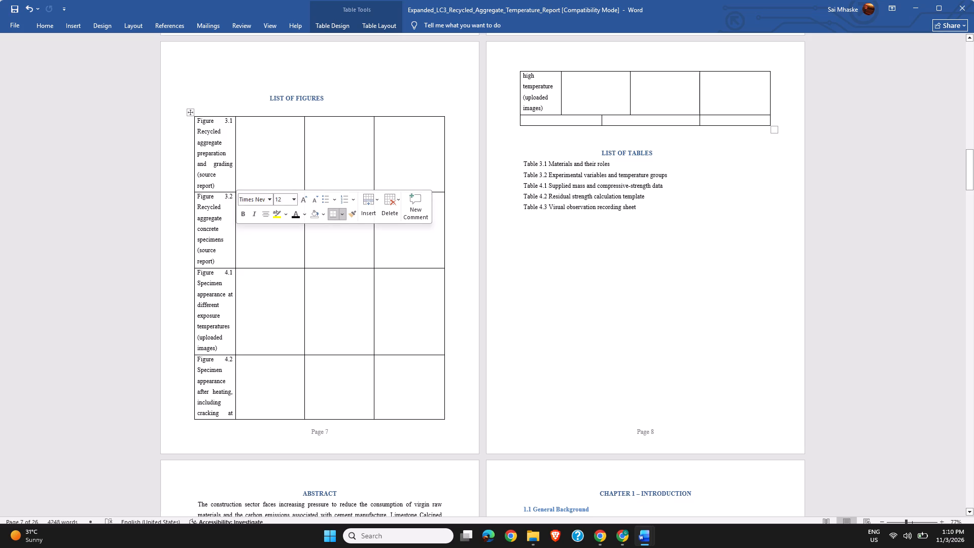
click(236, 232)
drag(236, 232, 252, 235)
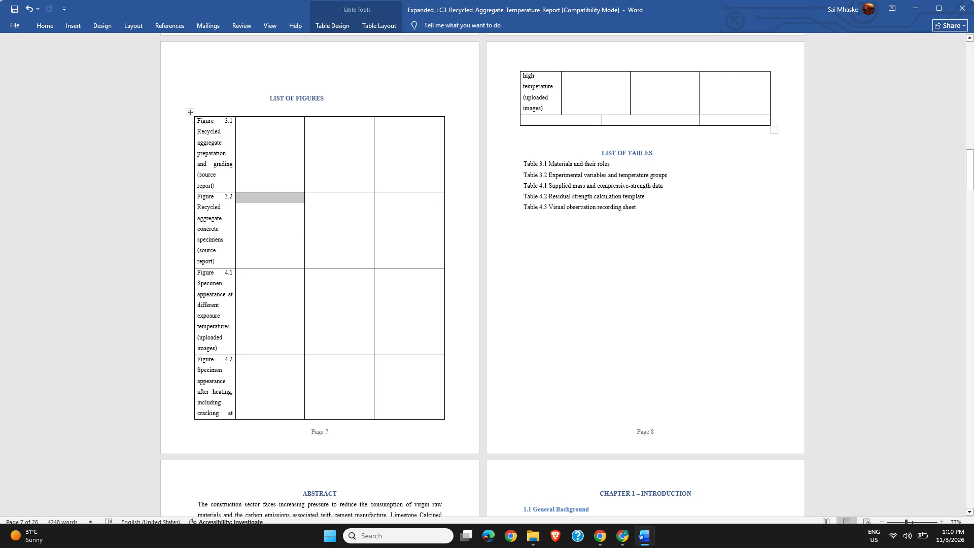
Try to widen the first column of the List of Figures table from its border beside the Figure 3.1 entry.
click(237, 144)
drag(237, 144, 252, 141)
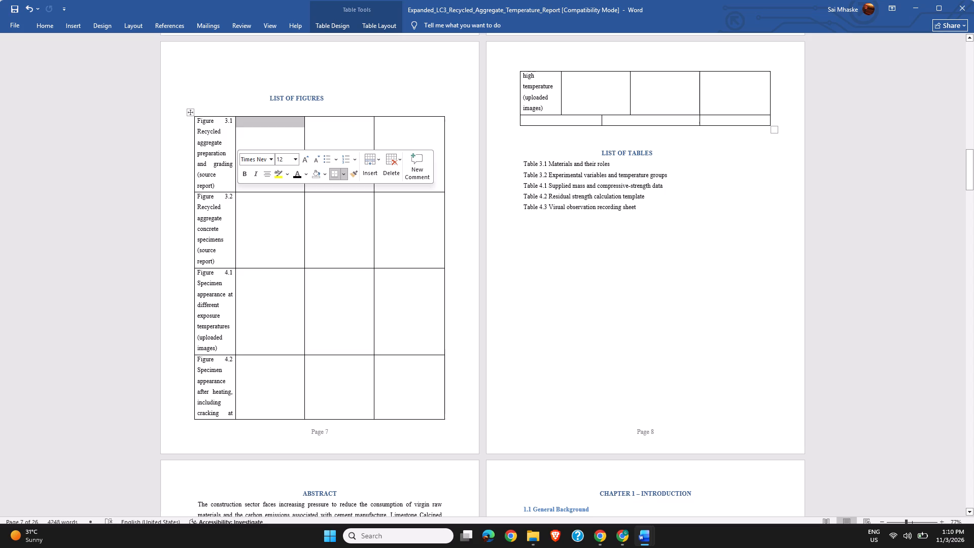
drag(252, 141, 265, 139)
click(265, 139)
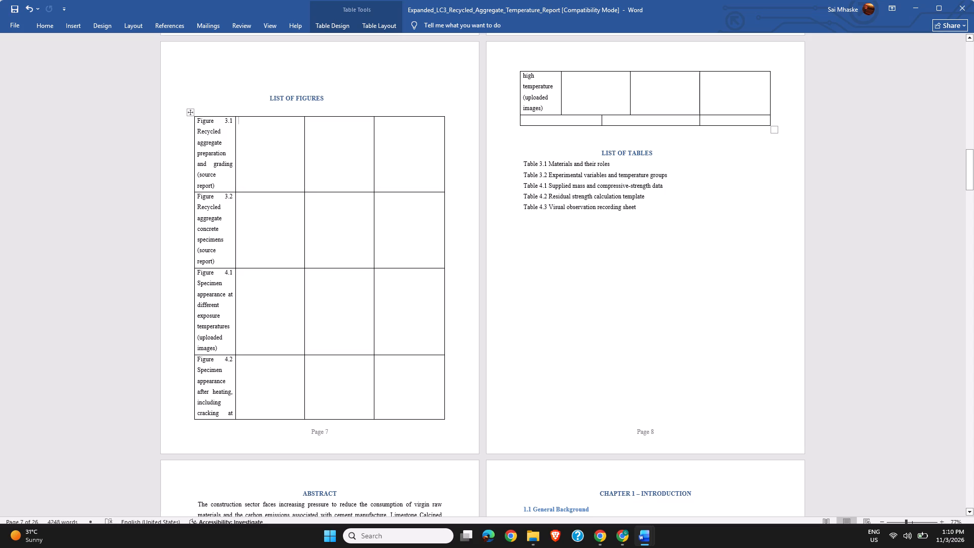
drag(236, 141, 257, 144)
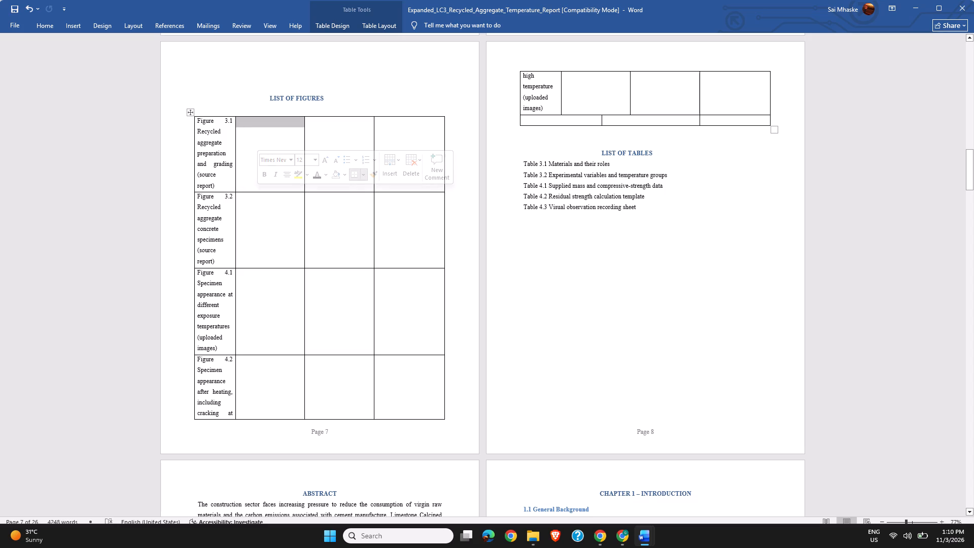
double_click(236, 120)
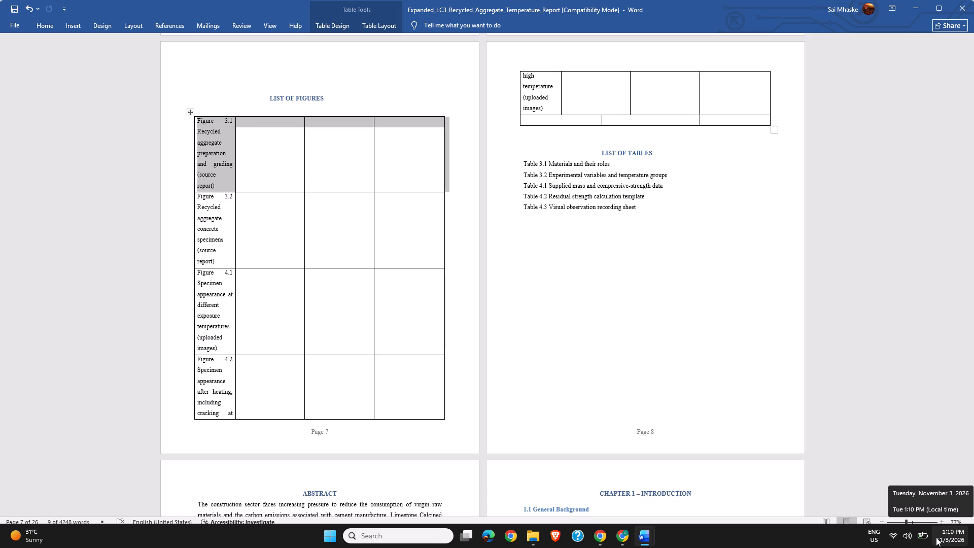
Save the LC3 recycled aggregate report.
key(ctrl+s)
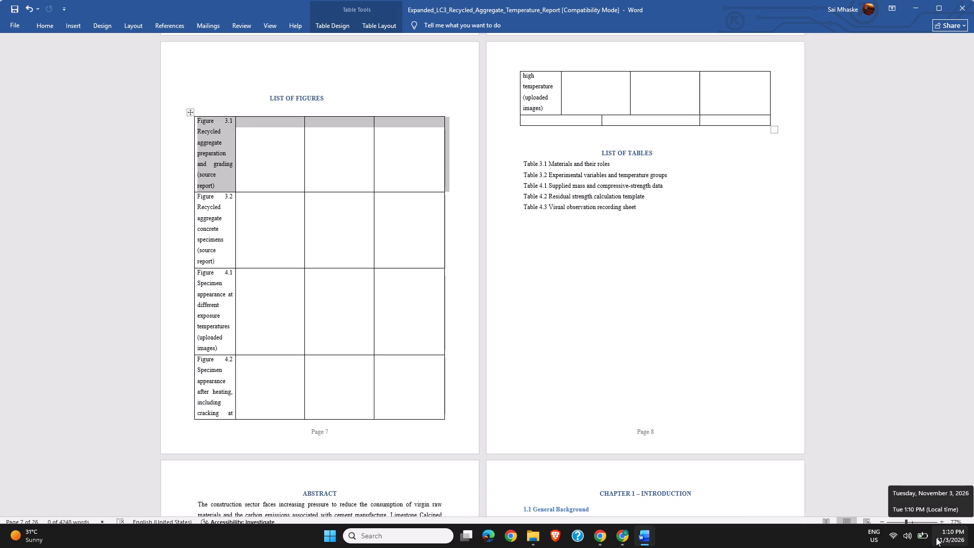
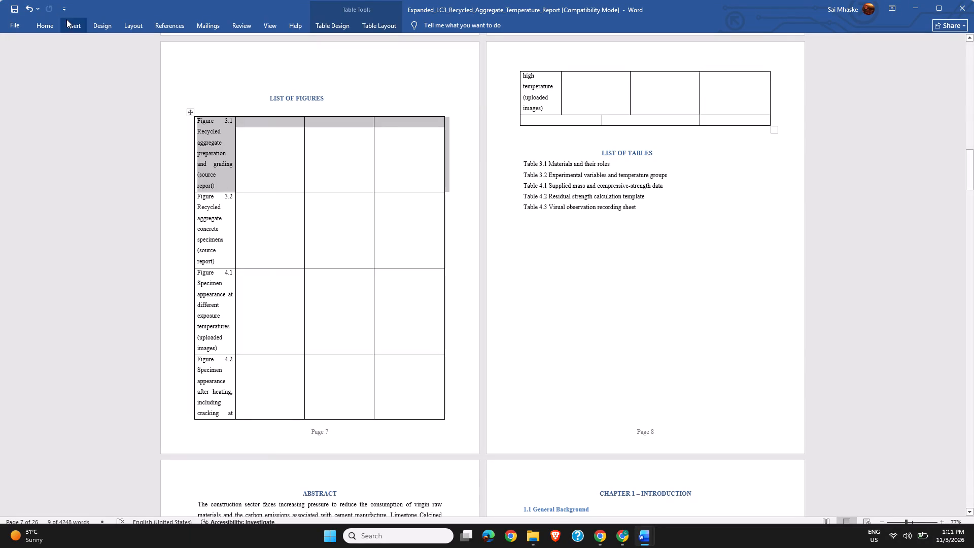
Undo the last two changes to the List of Figures table.
click(23, 6)
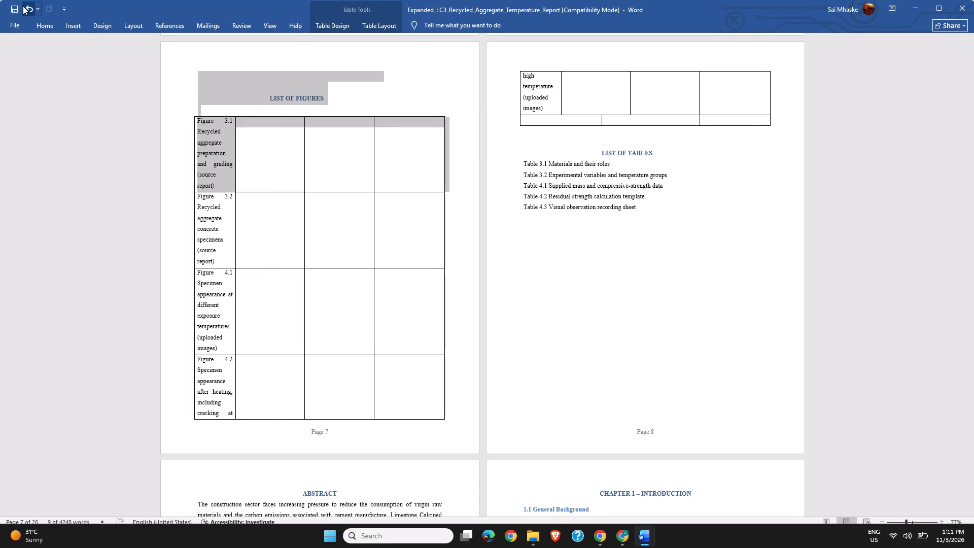
click(23, 6)
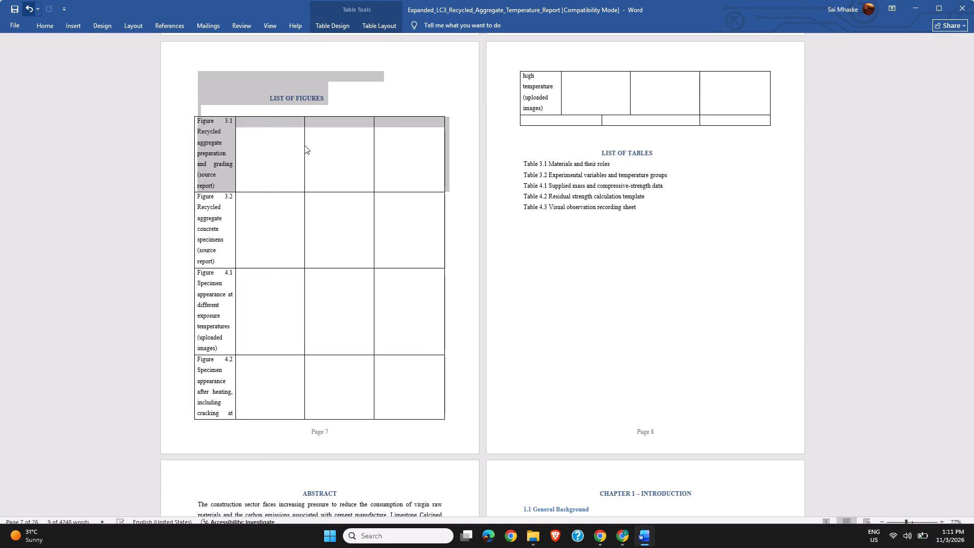
Widen the first column of the List of Figures table from its border beside Figure 3.1 until that entry wraps onto four lines.
click(305, 147)
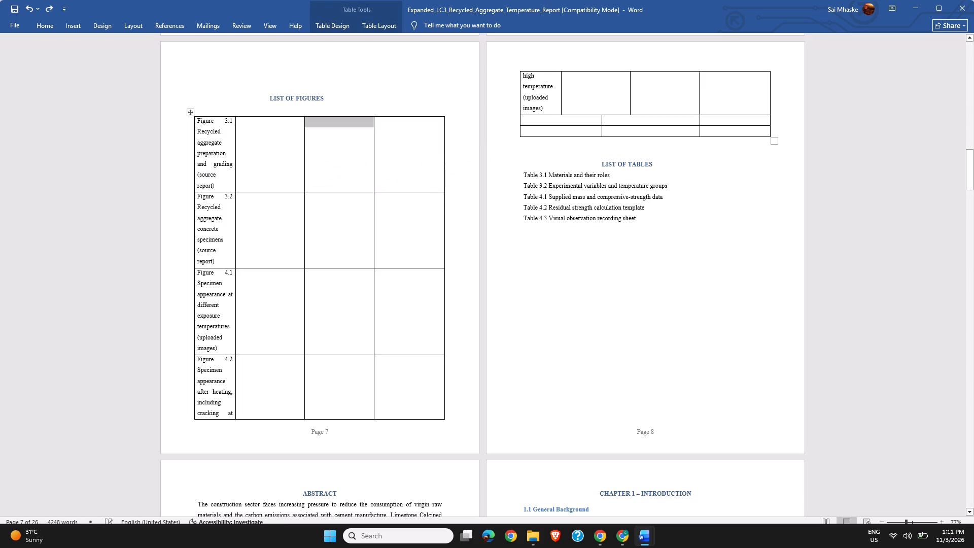
click(234, 134)
drag(234, 134, 238, 135)
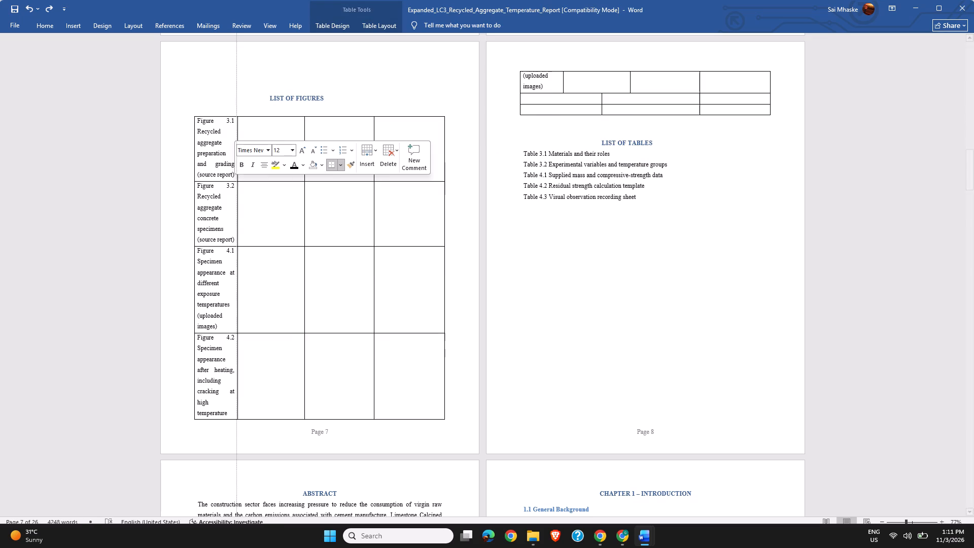
drag(238, 135, 261, 139)
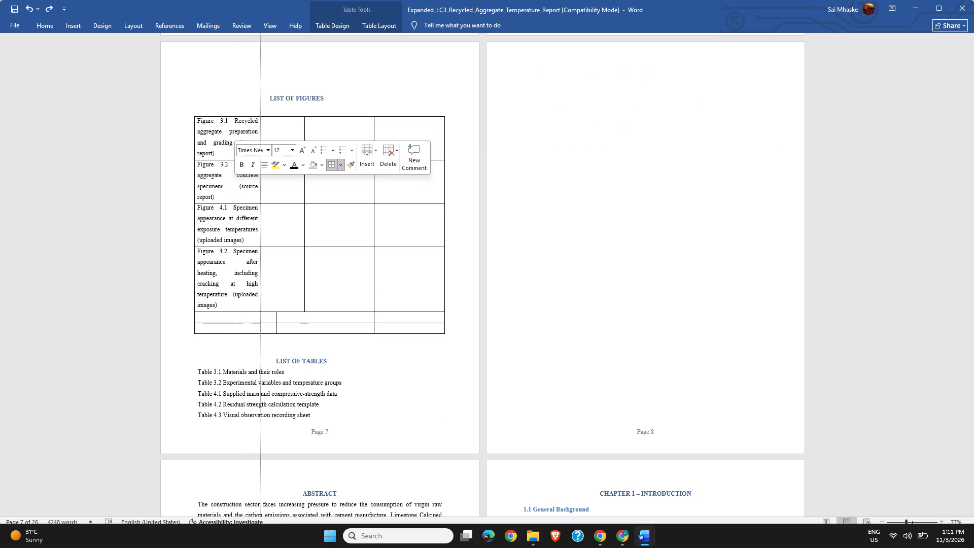
drag(261, 139, 268, 139)
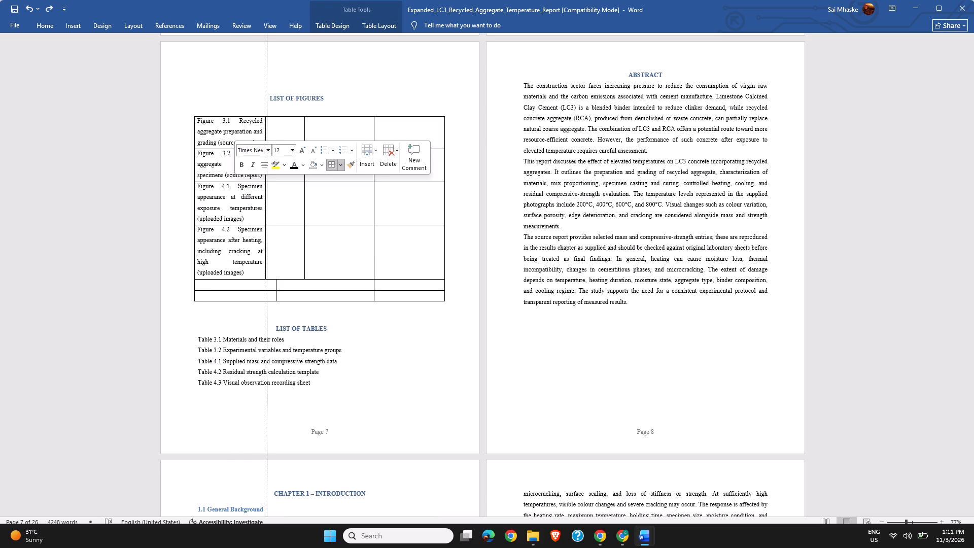
drag(268, 139, 237, 148)
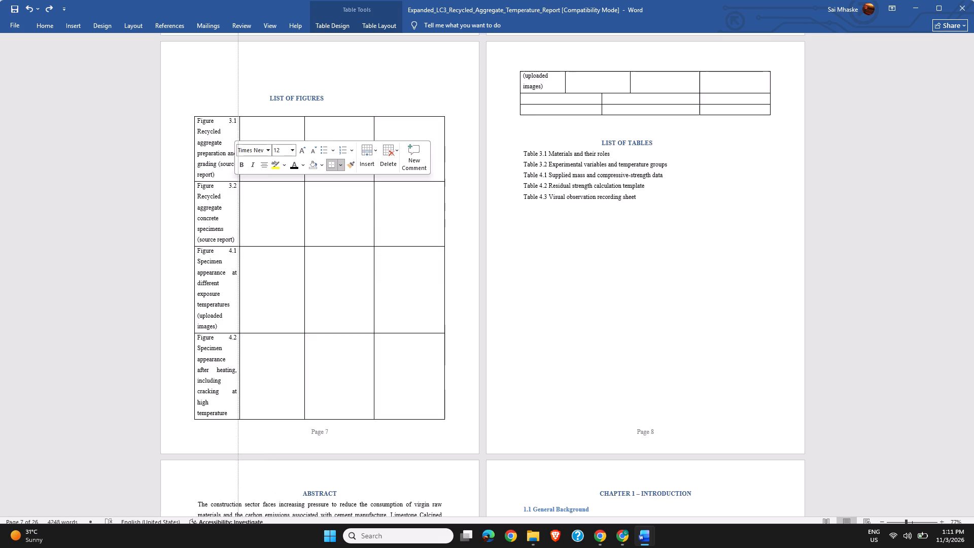
drag(237, 148, 261, 140)
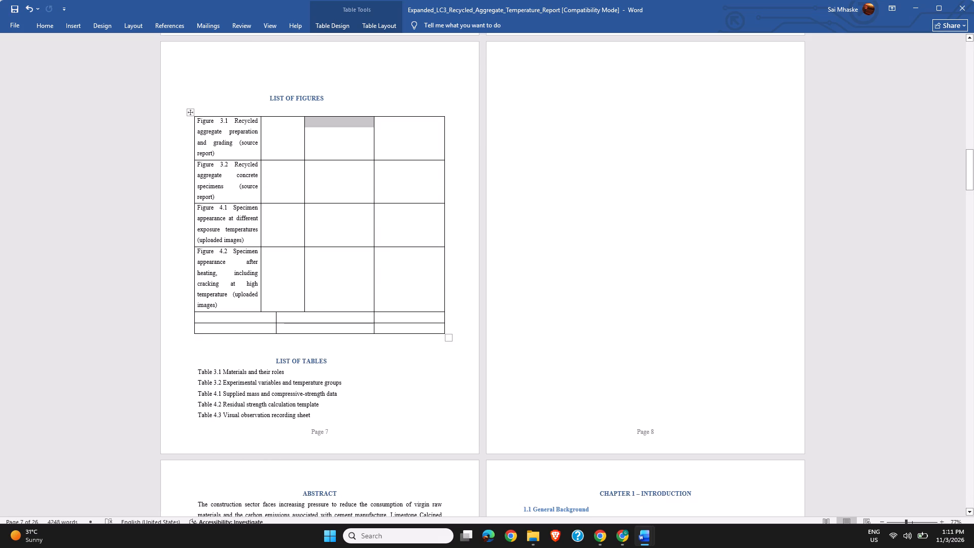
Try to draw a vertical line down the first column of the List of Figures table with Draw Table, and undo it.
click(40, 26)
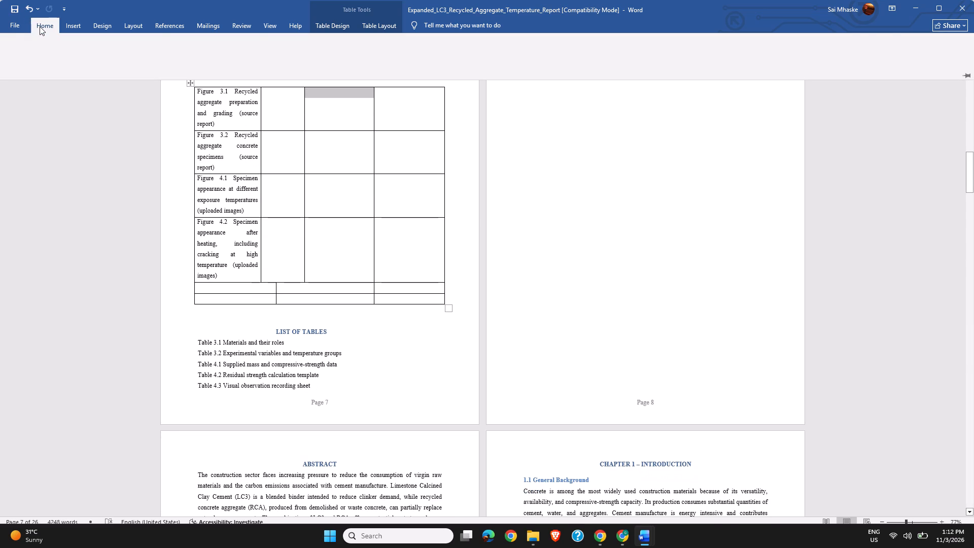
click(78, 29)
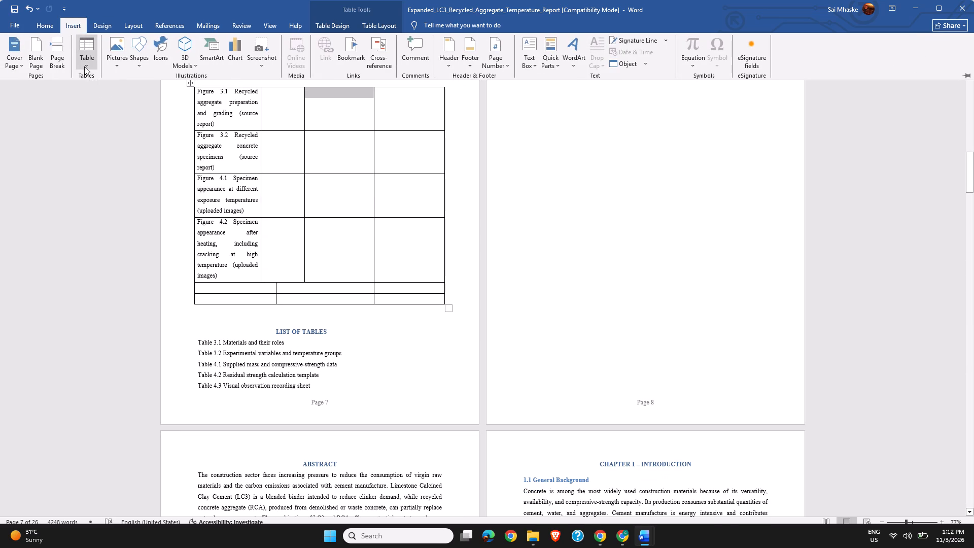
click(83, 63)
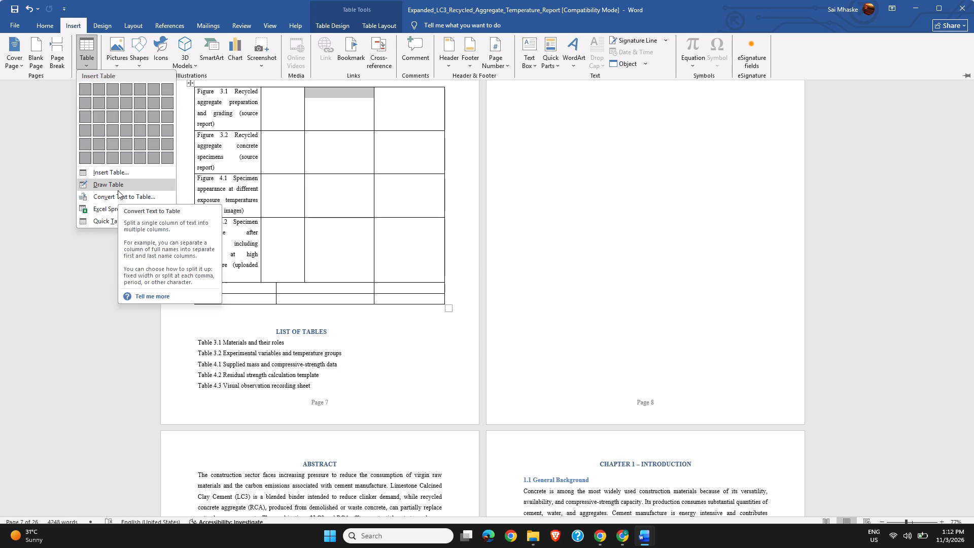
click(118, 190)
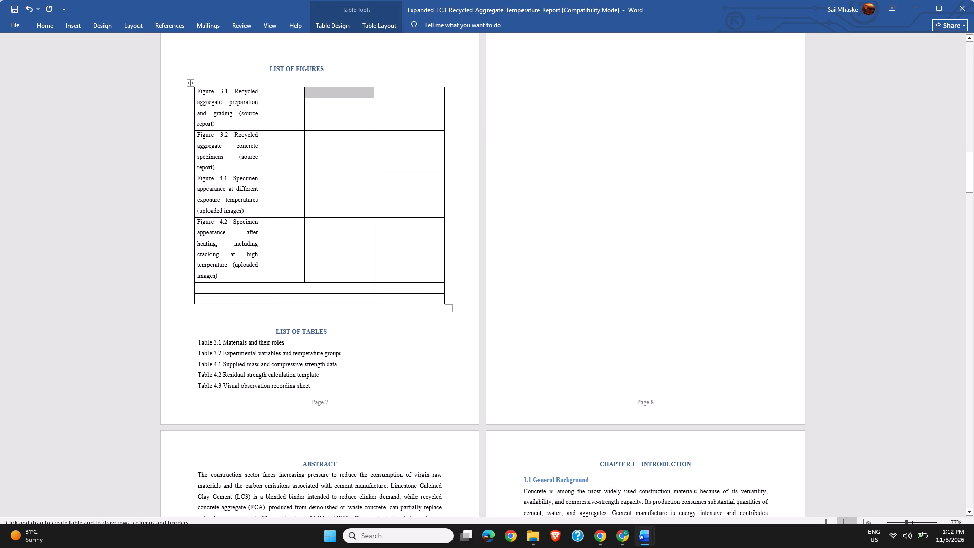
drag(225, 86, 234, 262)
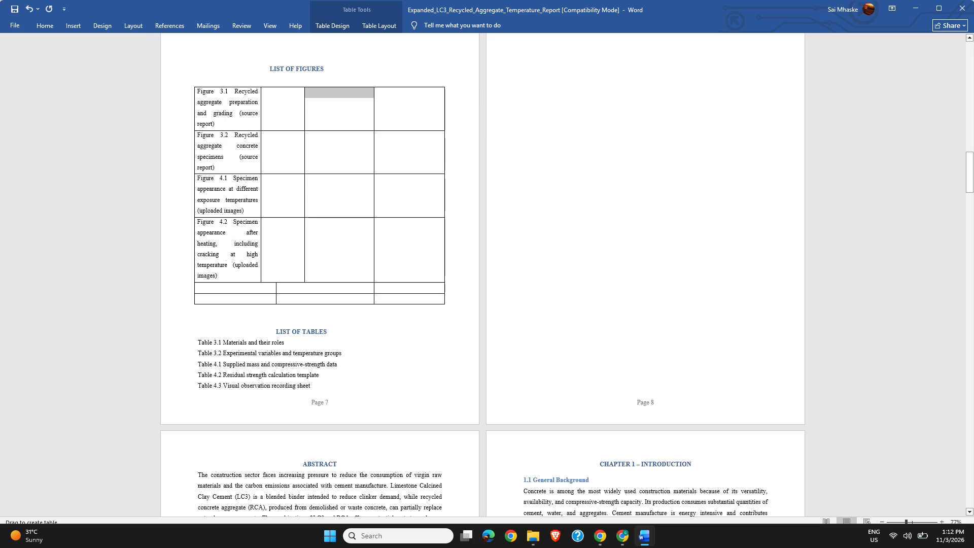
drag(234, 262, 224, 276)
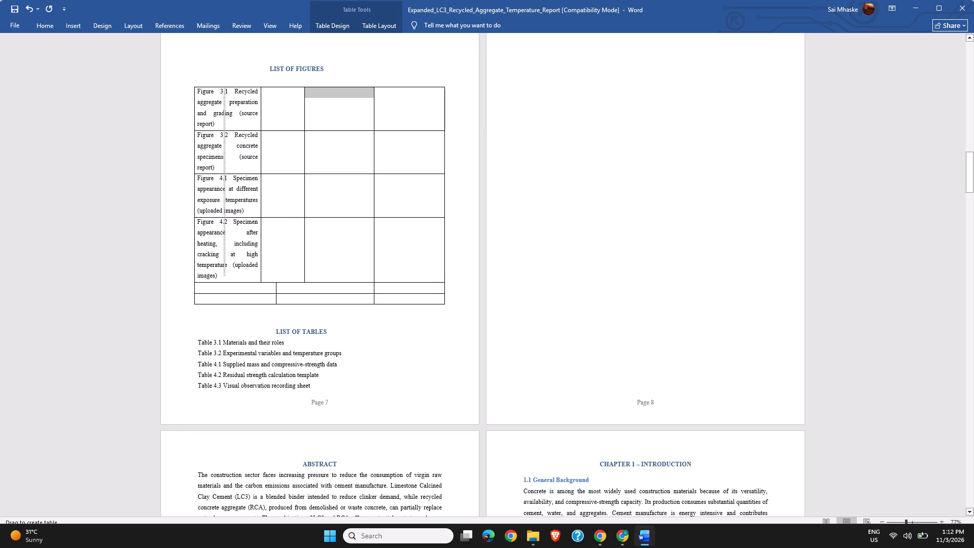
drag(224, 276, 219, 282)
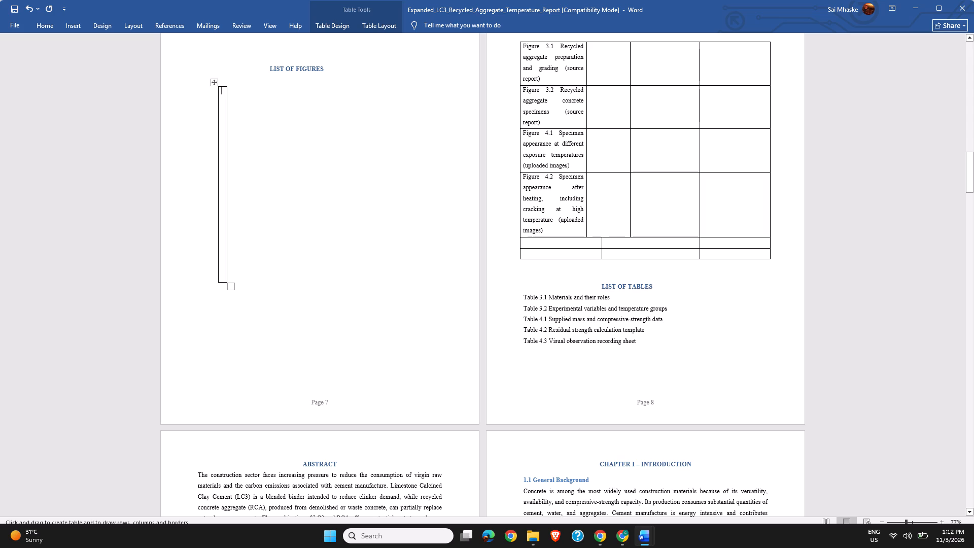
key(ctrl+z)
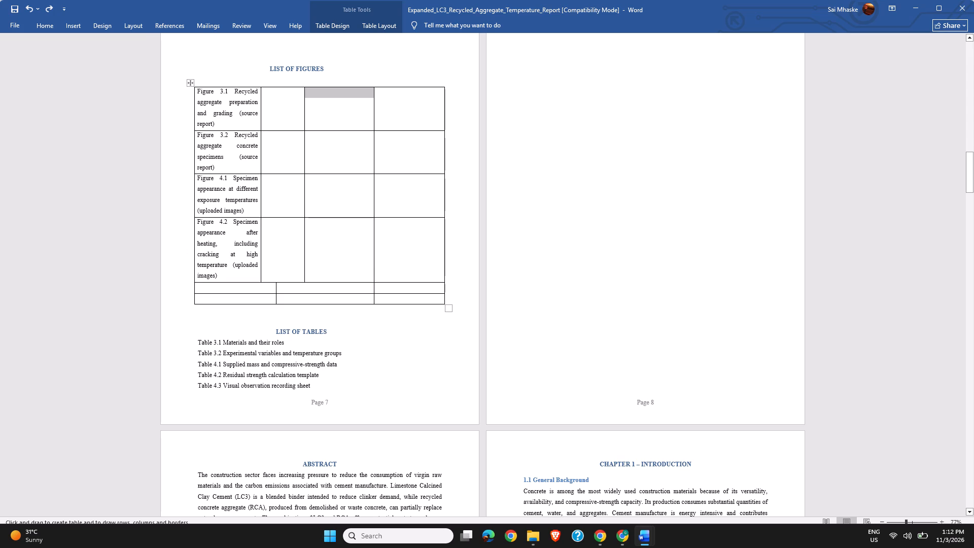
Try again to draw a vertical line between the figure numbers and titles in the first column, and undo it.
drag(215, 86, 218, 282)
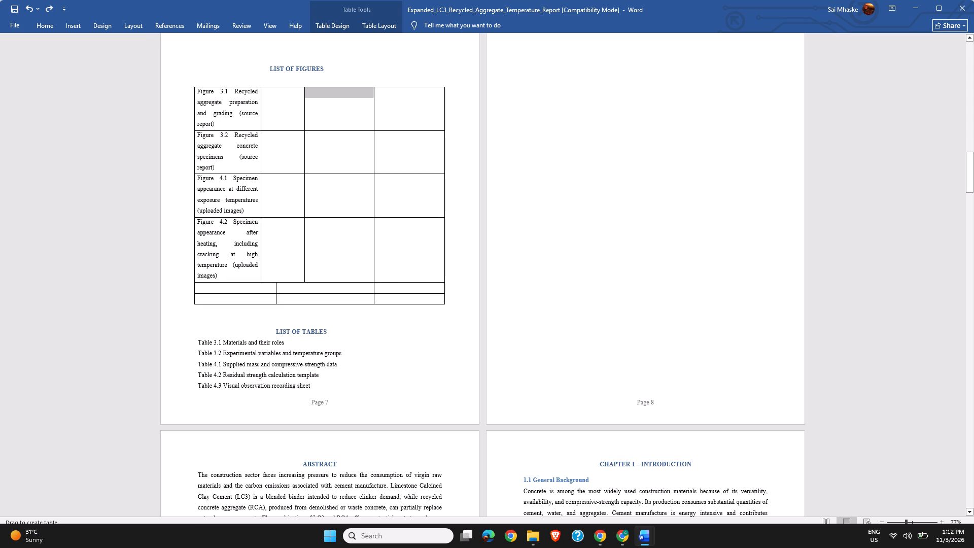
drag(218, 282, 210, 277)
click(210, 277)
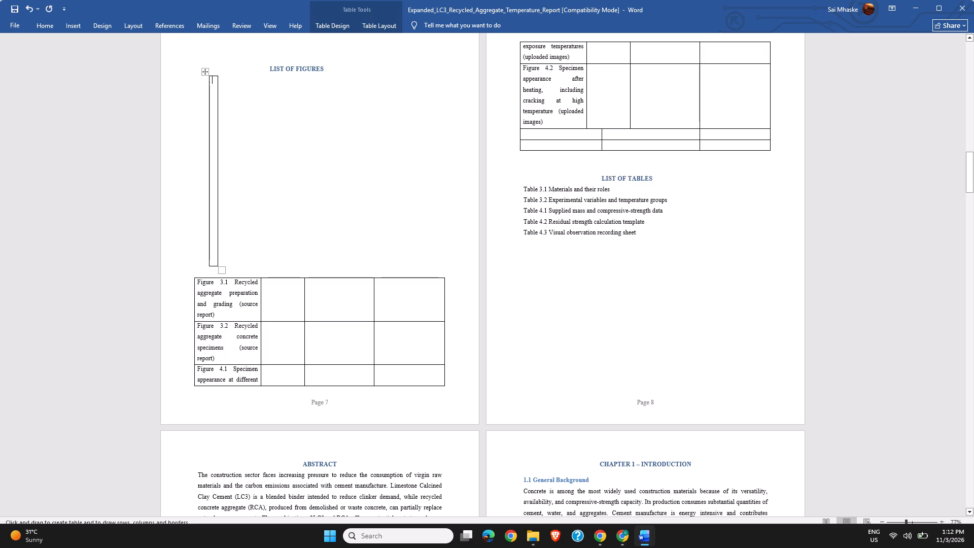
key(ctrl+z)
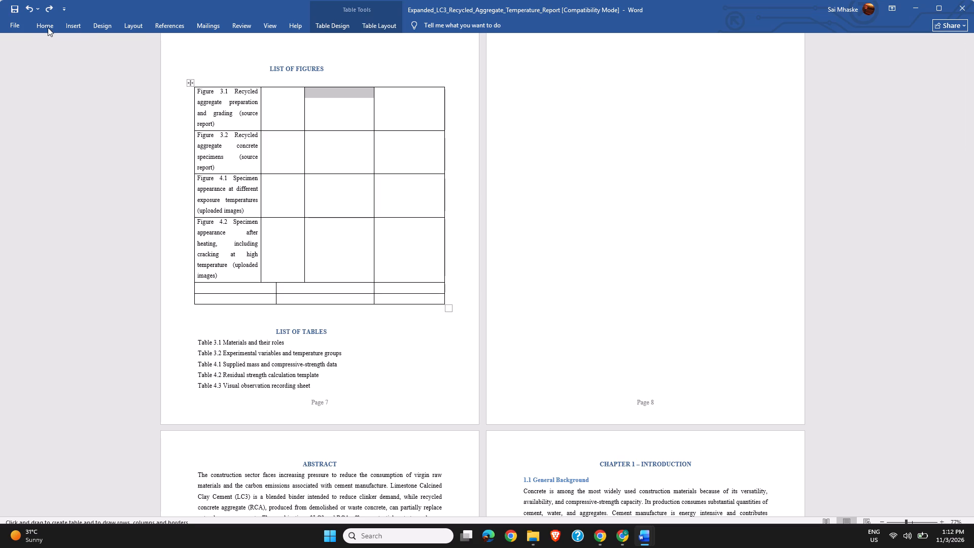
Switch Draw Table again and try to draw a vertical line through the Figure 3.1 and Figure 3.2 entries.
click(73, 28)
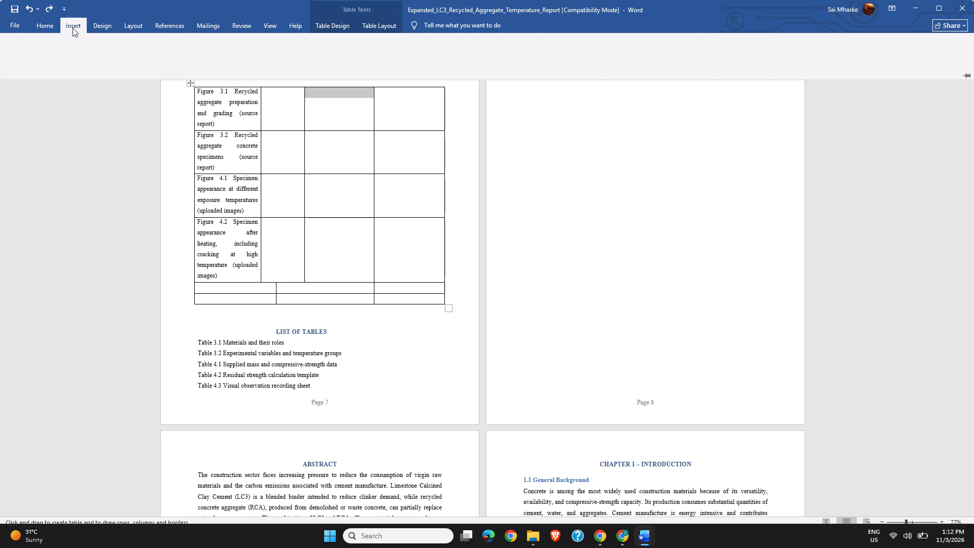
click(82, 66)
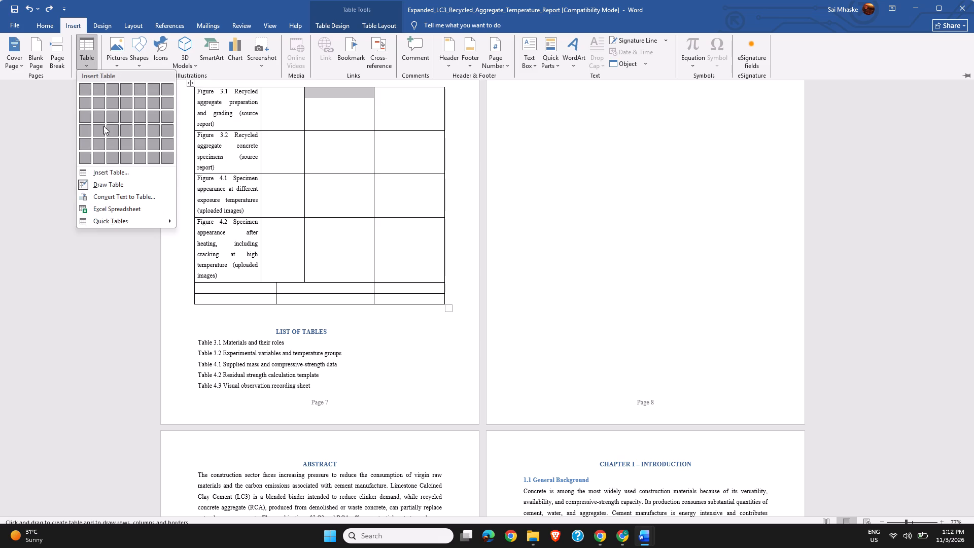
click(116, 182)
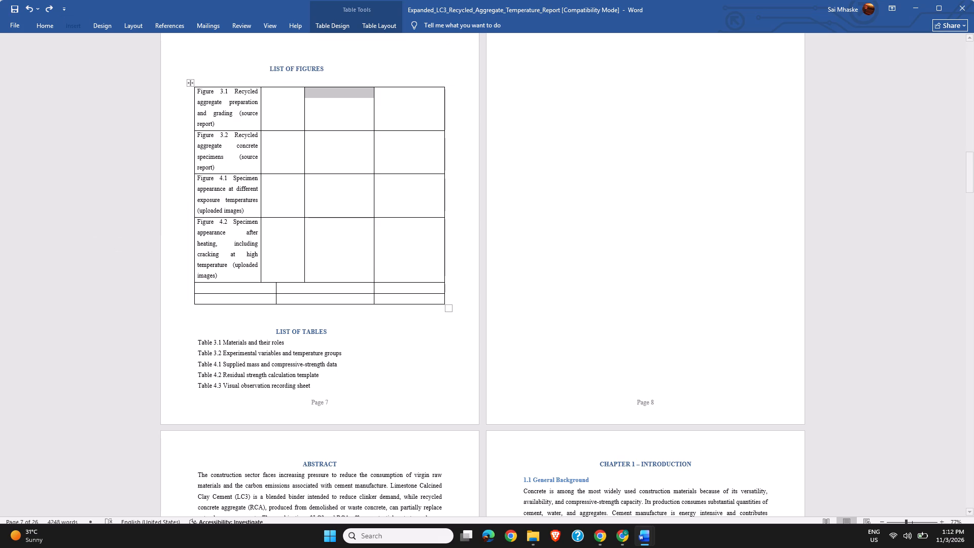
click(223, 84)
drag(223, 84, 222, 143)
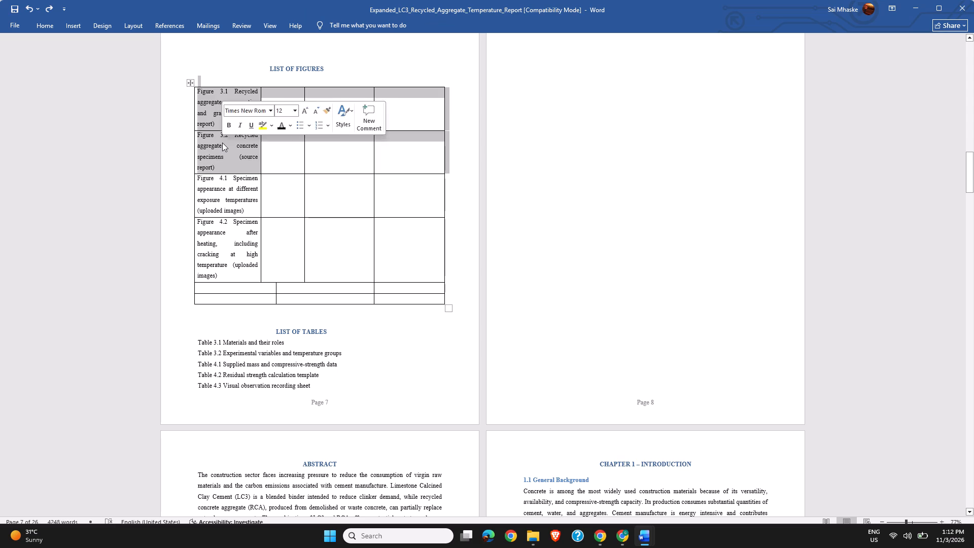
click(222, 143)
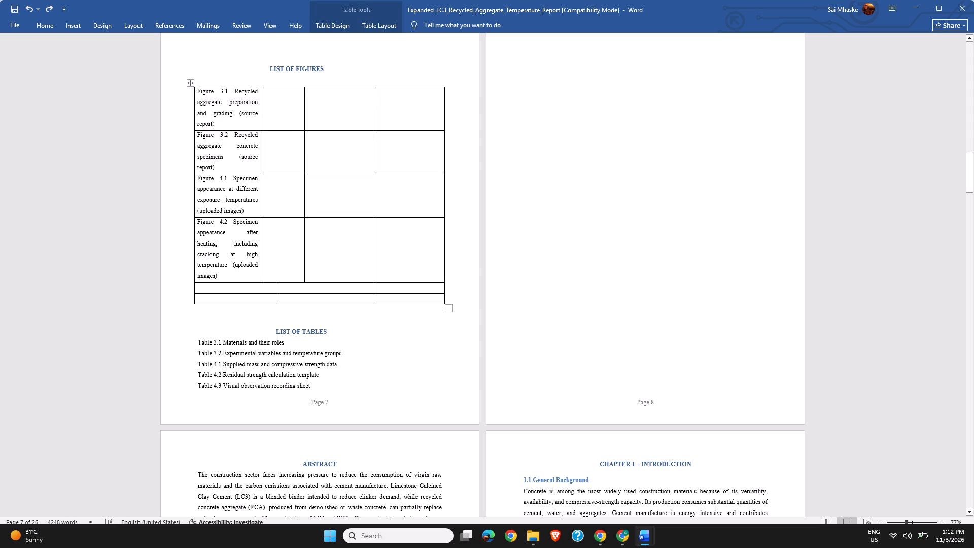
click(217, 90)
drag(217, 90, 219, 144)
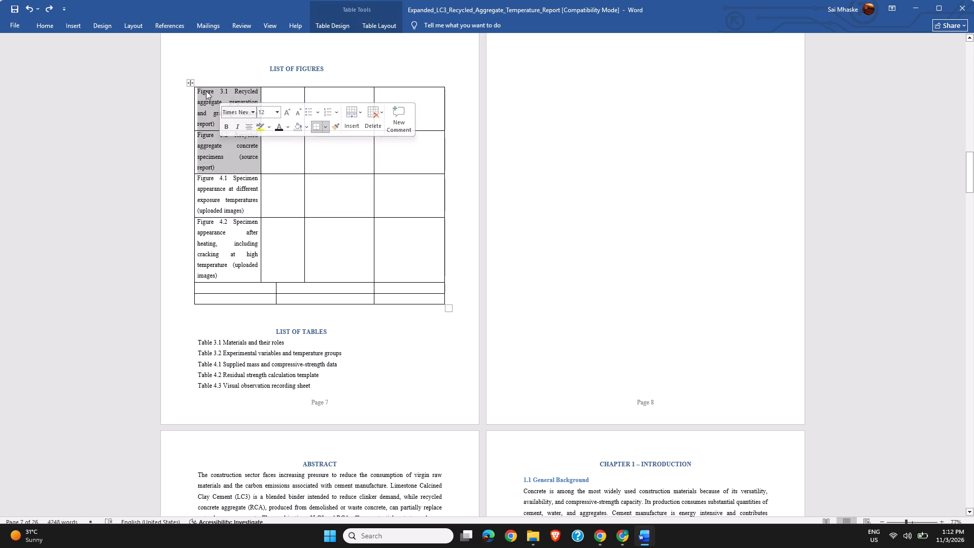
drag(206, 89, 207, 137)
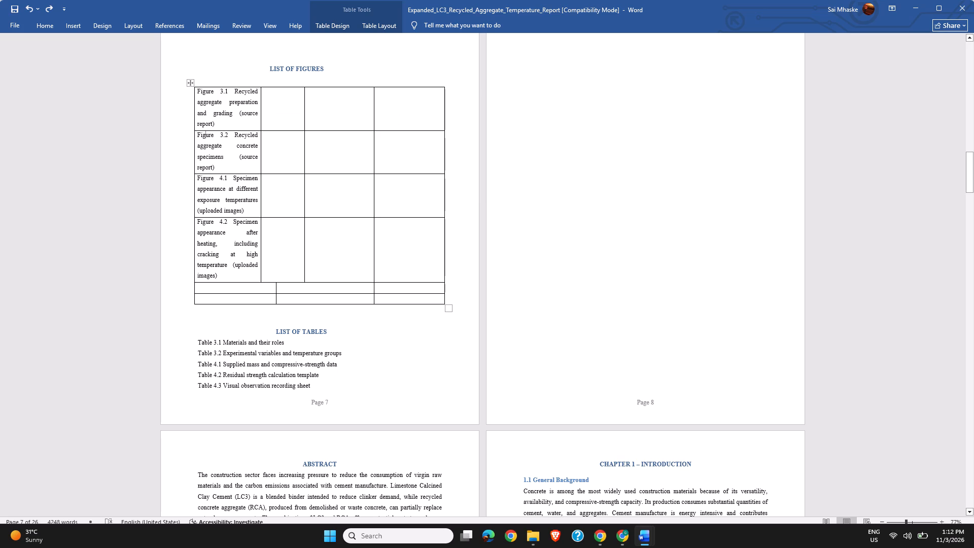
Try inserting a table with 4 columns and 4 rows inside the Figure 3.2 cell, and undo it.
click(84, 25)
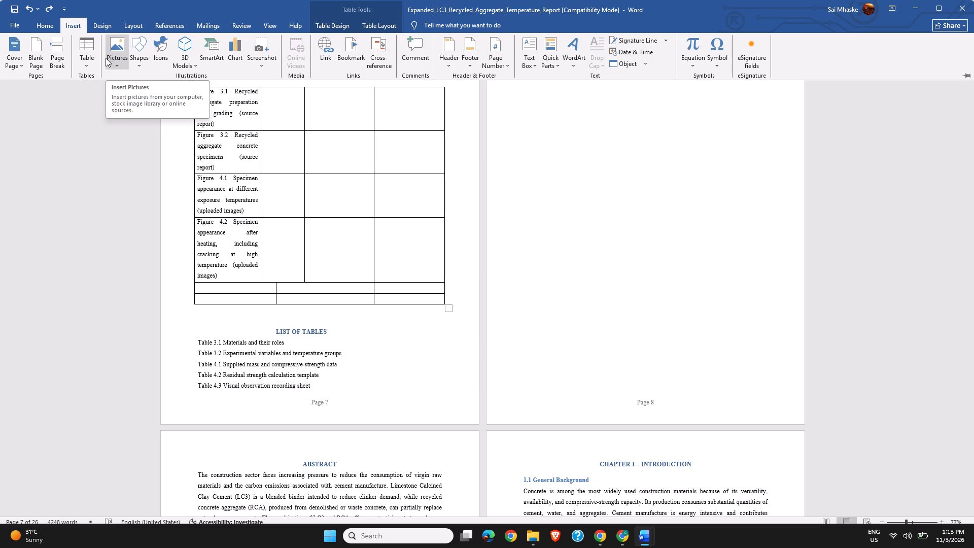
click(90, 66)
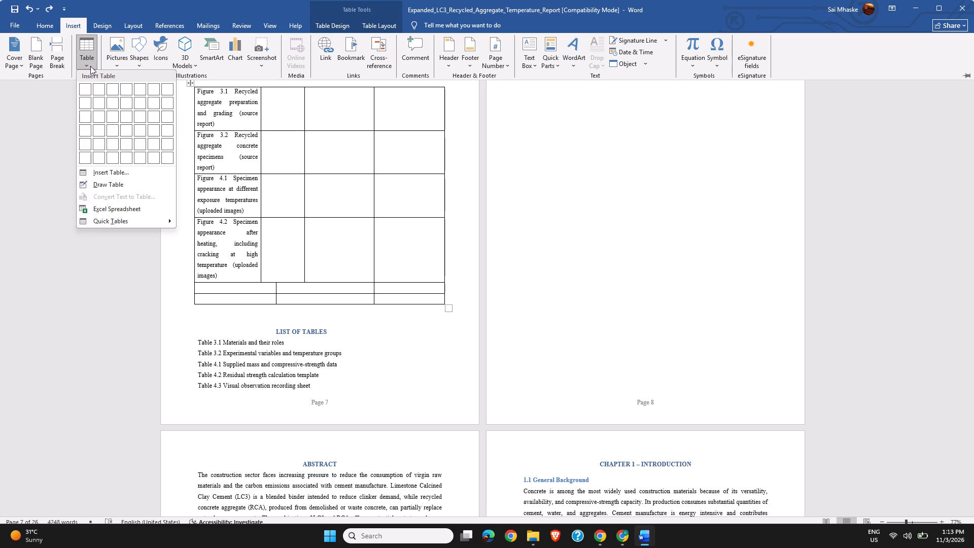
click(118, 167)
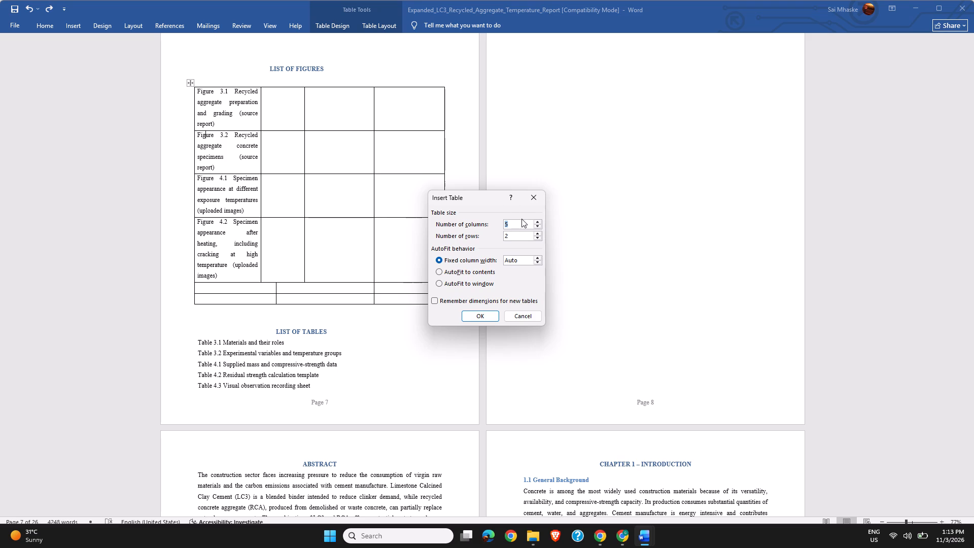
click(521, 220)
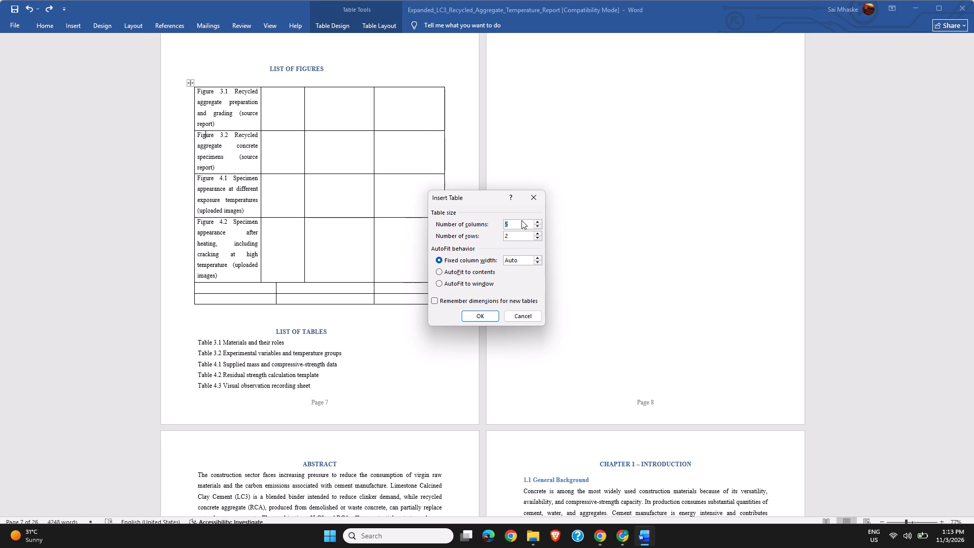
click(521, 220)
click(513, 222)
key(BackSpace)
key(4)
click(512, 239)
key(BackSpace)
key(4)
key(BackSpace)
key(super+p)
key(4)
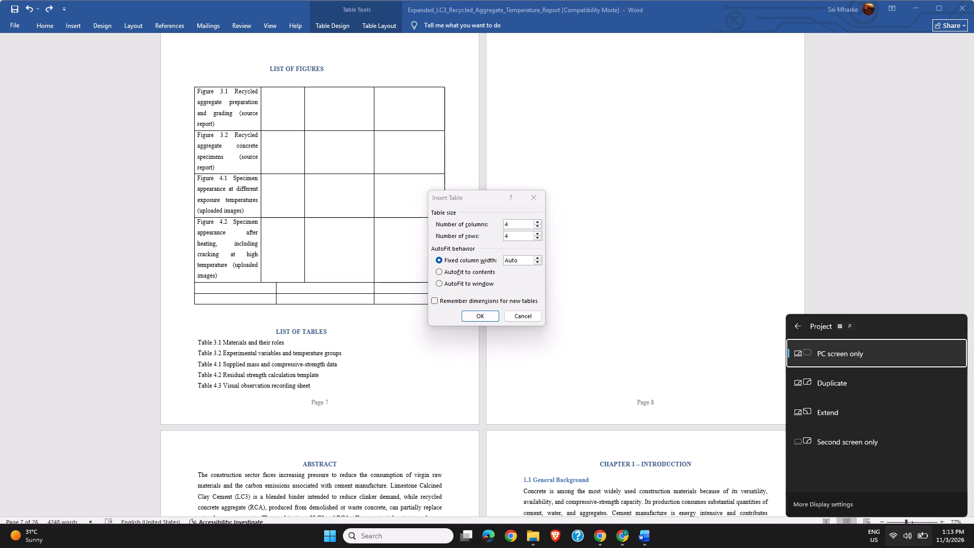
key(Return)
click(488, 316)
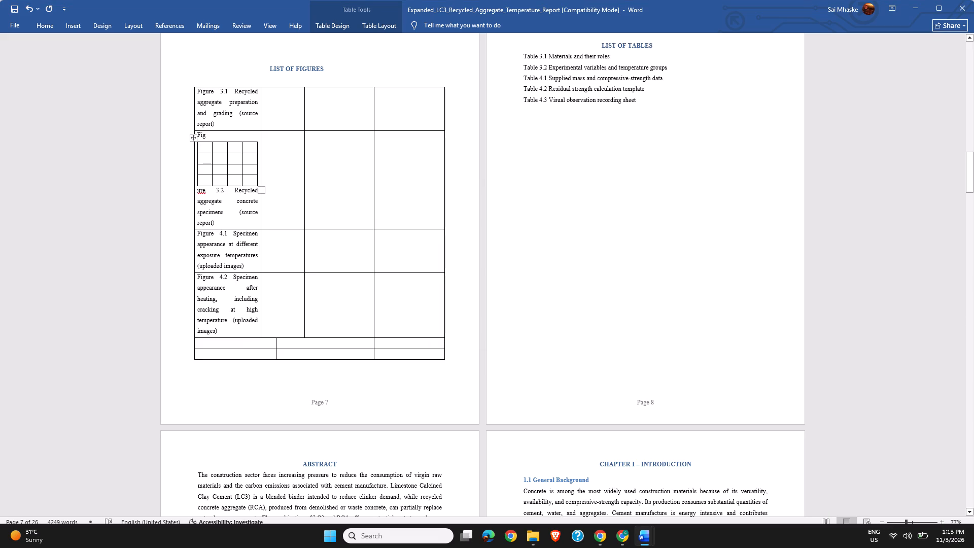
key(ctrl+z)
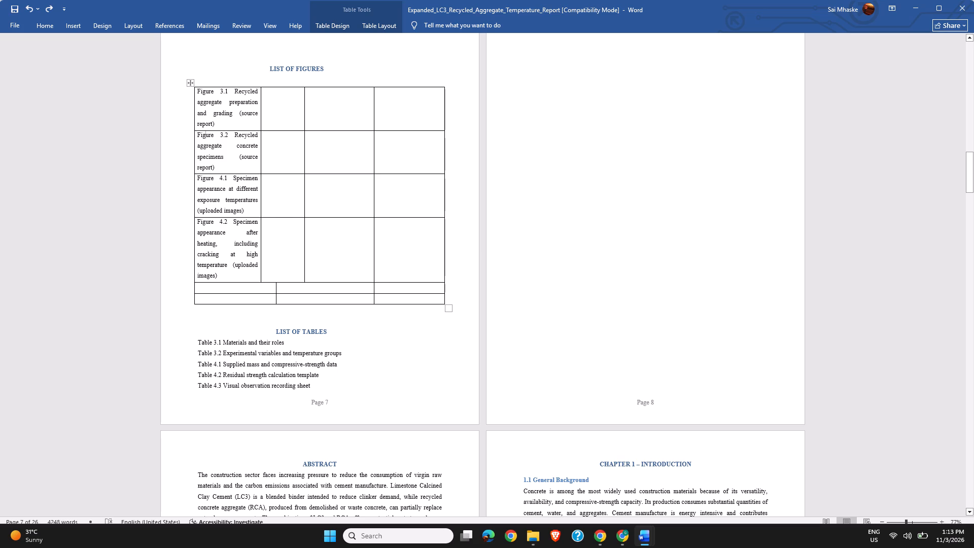
Add two blank lines directly after the LIST OF FIGURES heading, above the existing table.
click(347, 62)
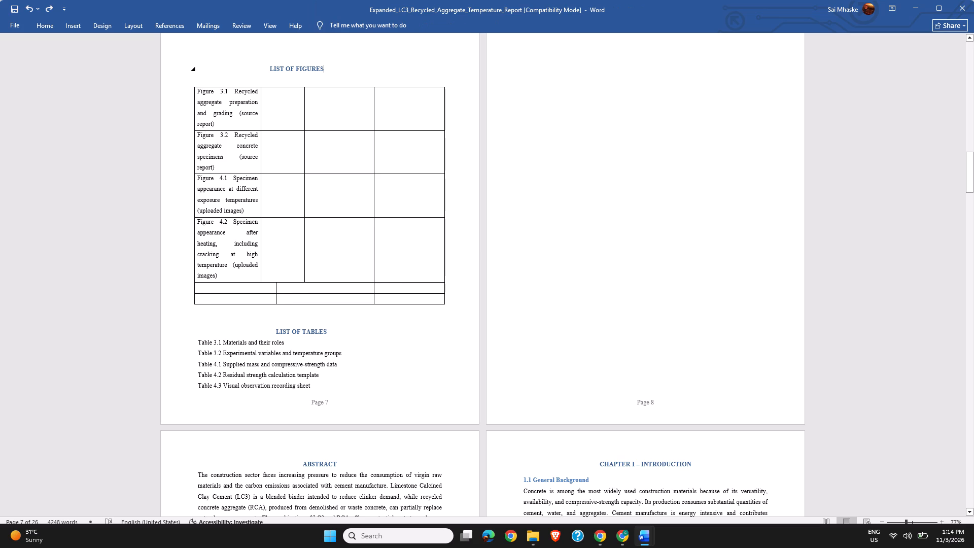
key(Return)
key(Return)
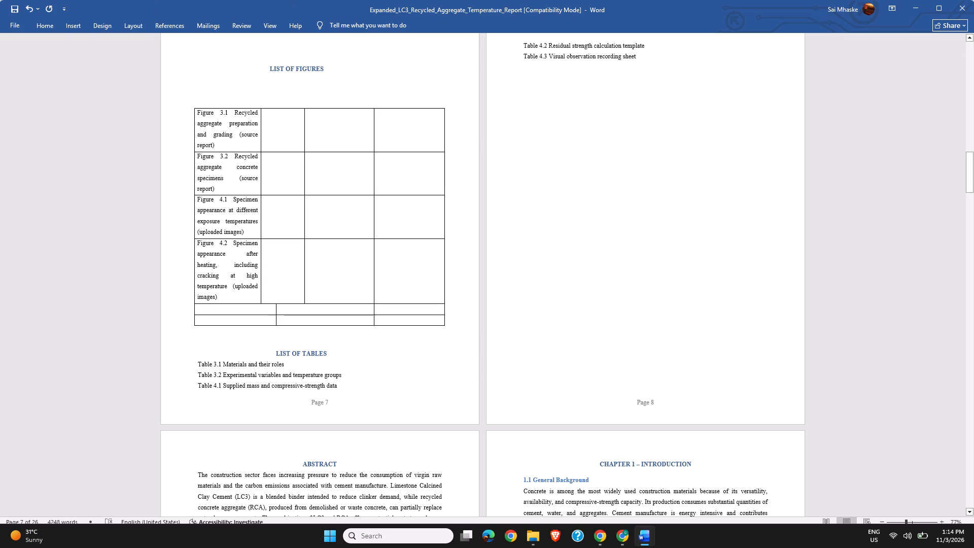
Insert a new table with 4 columns and 4 rows on the blank line below the LIST OF FIGURES heading.
click(67, 21)
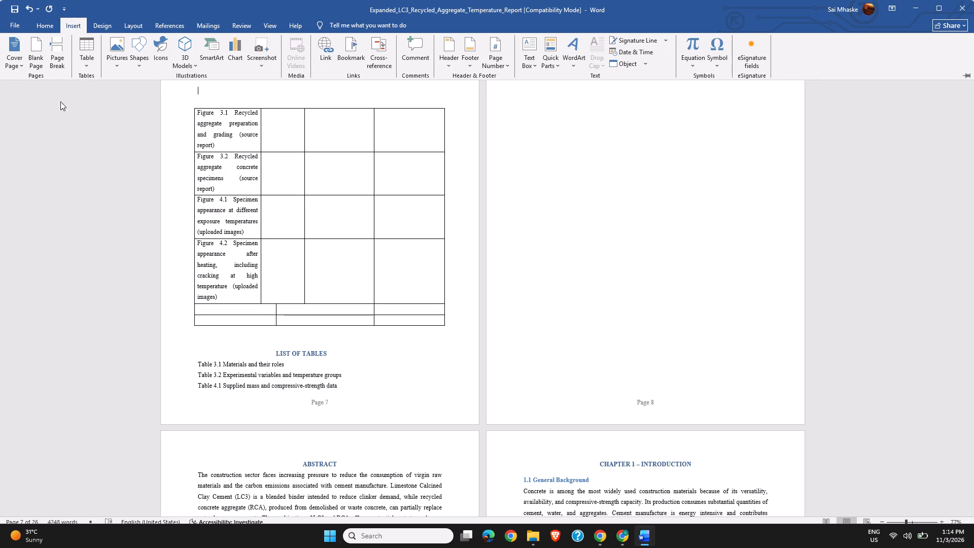
click(100, 25)
click(72, 21)
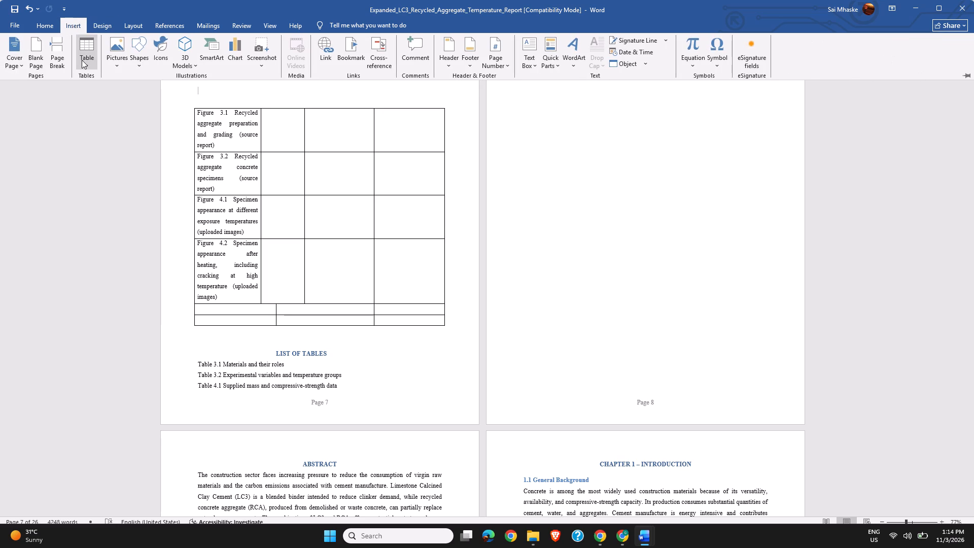
click(82, 69)
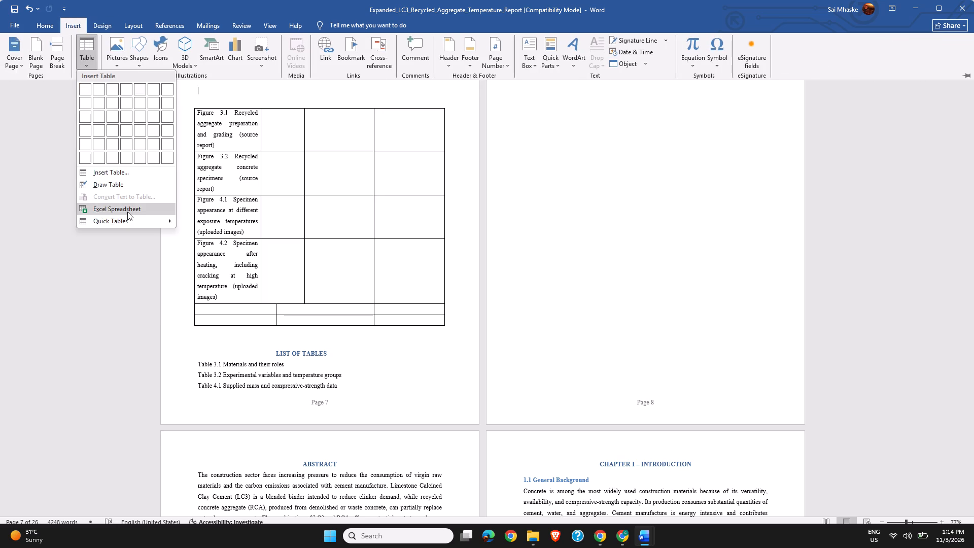
click(119, 176)
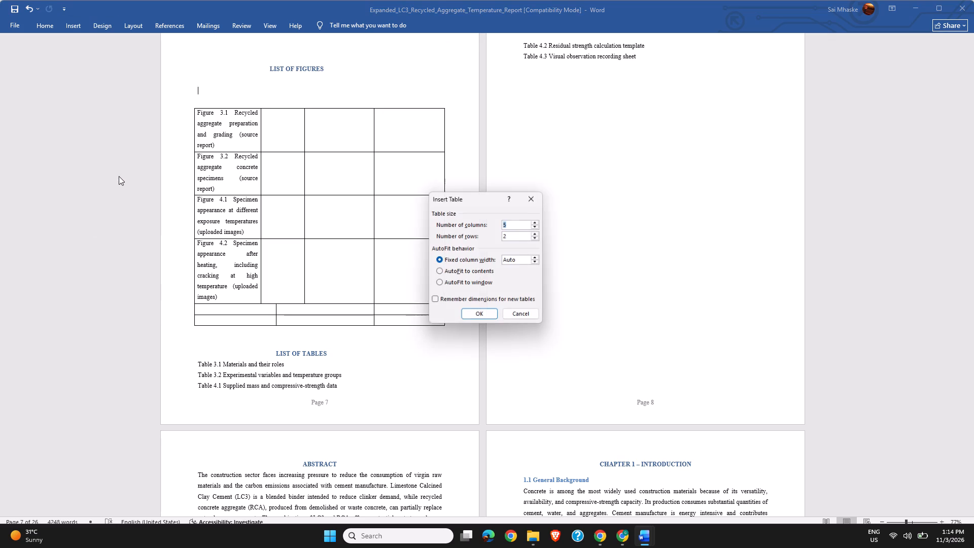
click(513, 223)
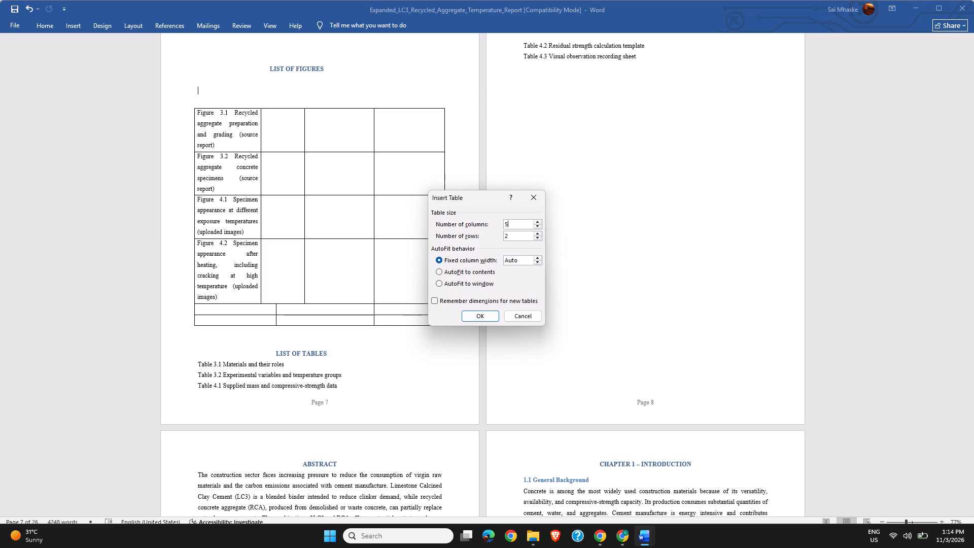
key(BackSpace)
key(4)
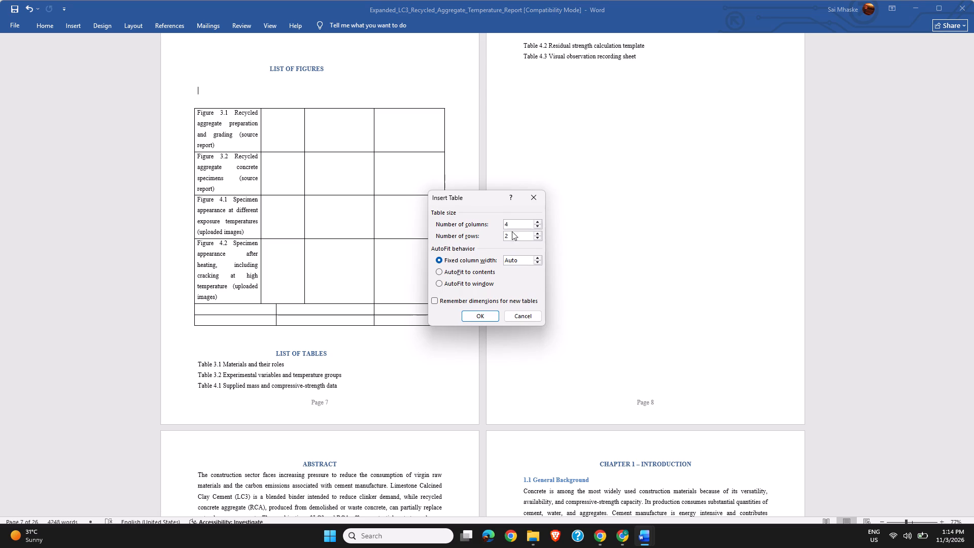
click(512, 238)
key(BackSpace)
key(4)
click(489, 319)
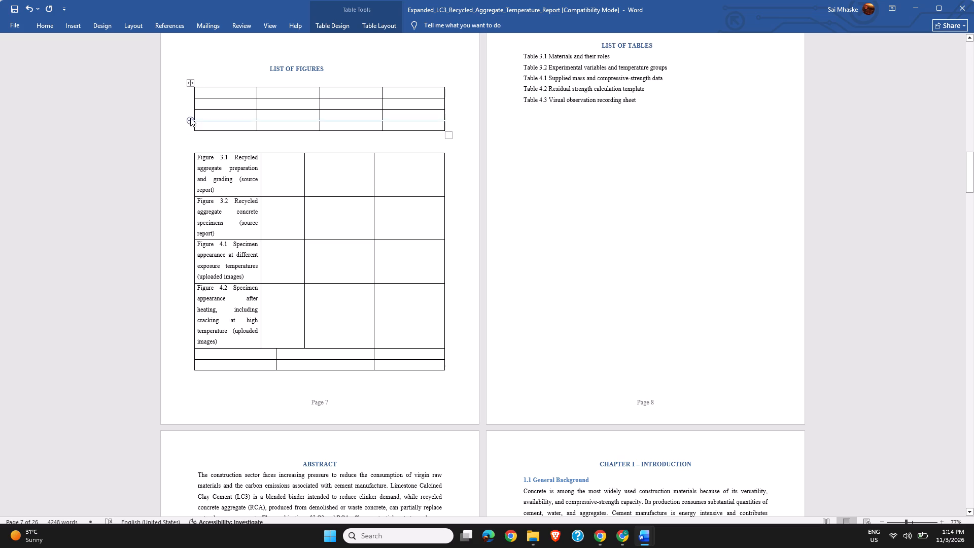
drag(193, 130, 191, 145)
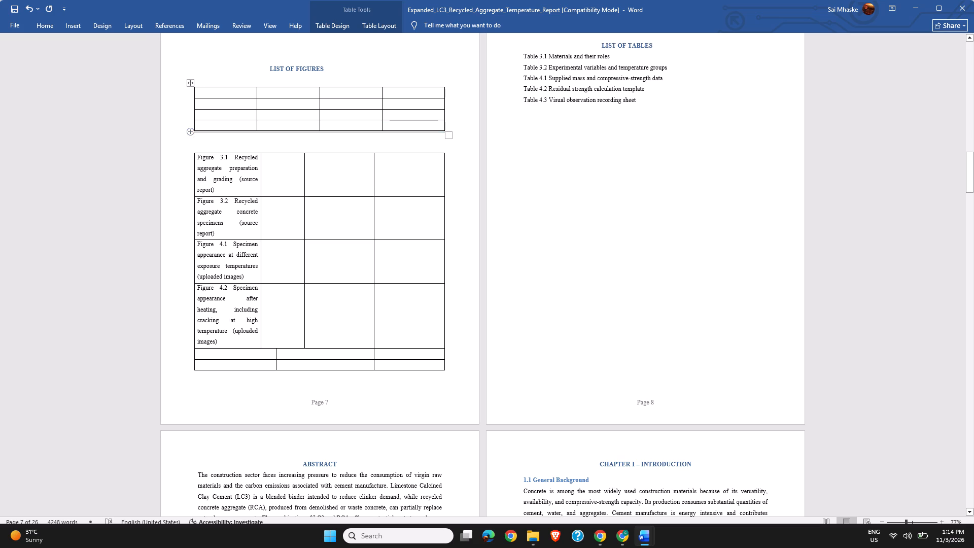
drag(191, 145, 191, 147)
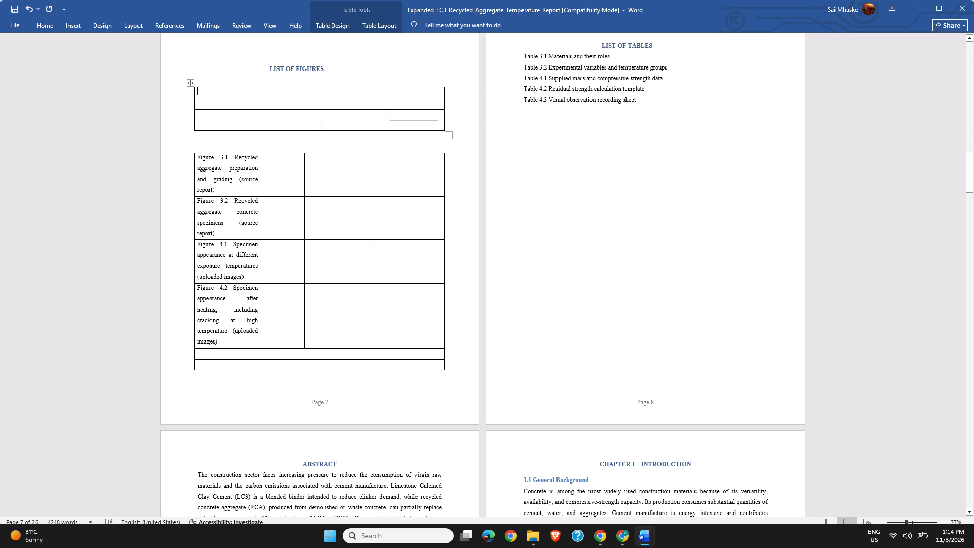
Enter the heading "Sr.No" in the first cell of the new table's top row.
key(s)
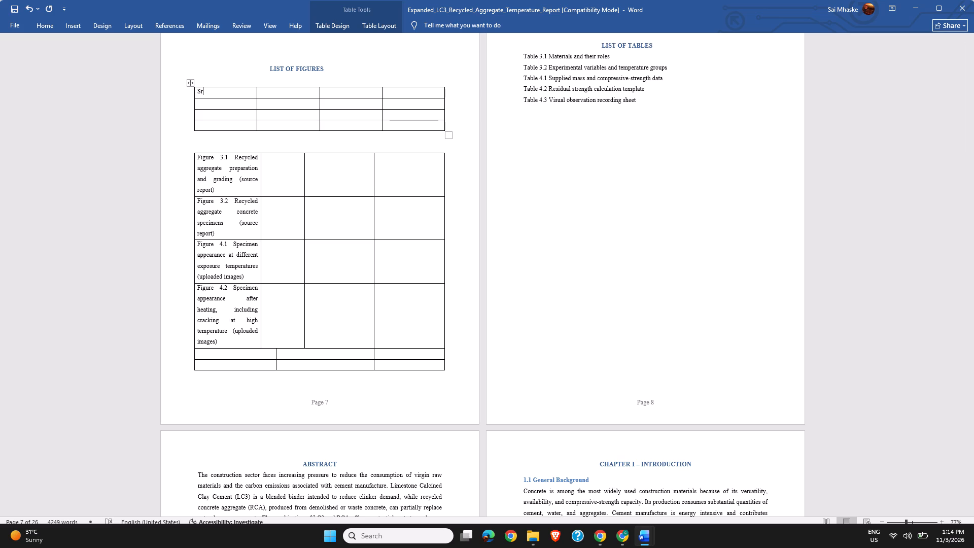
key(period)
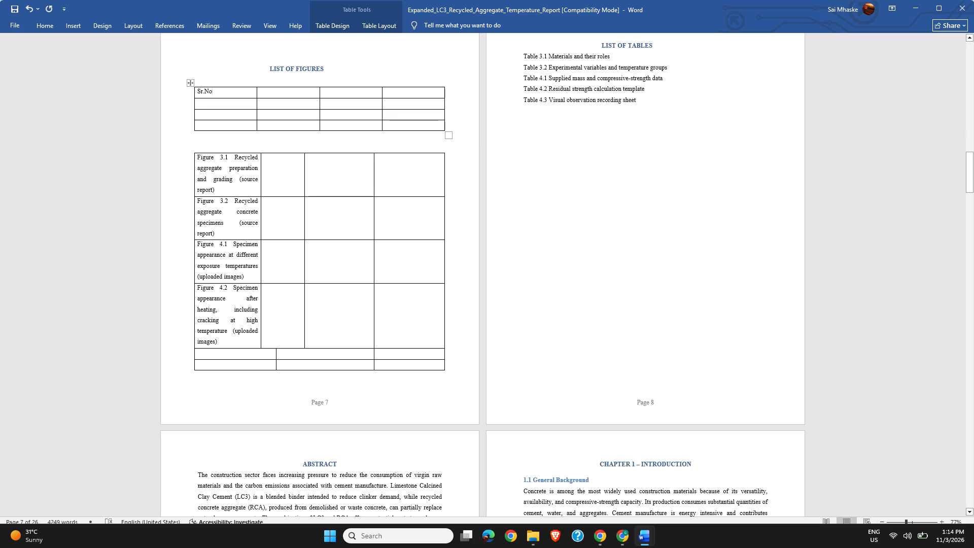
Copy the "Sr.No" heading from the first cell into the second cell of the new table's top row.
click(268, 96)
drag(211, 96, 223, 90)
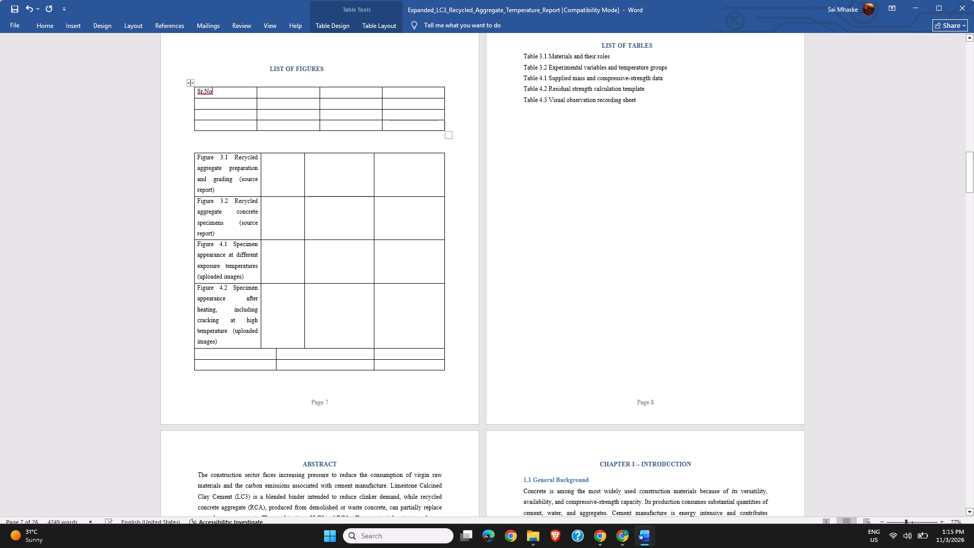
click(223, 90)
drag(223, 90, 192, 93)
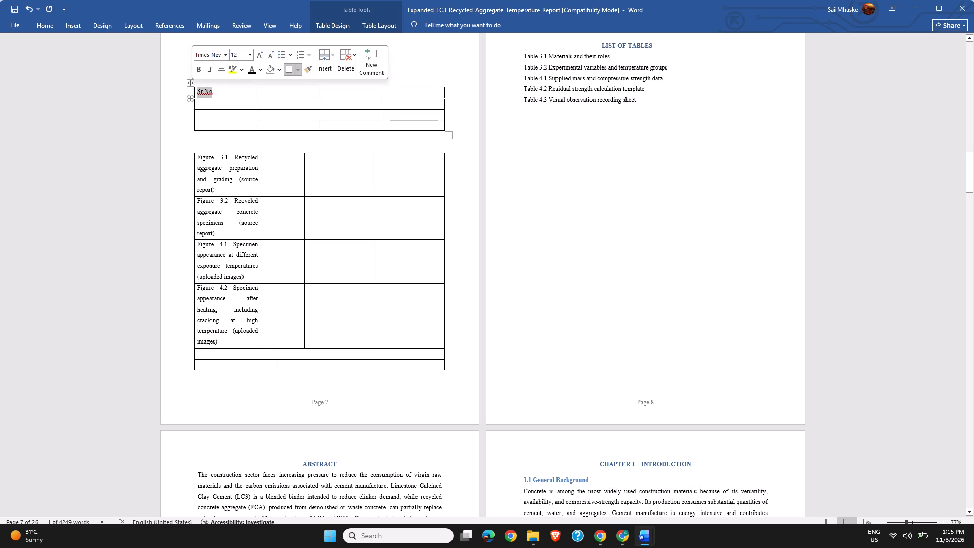
key(ctrl+c)
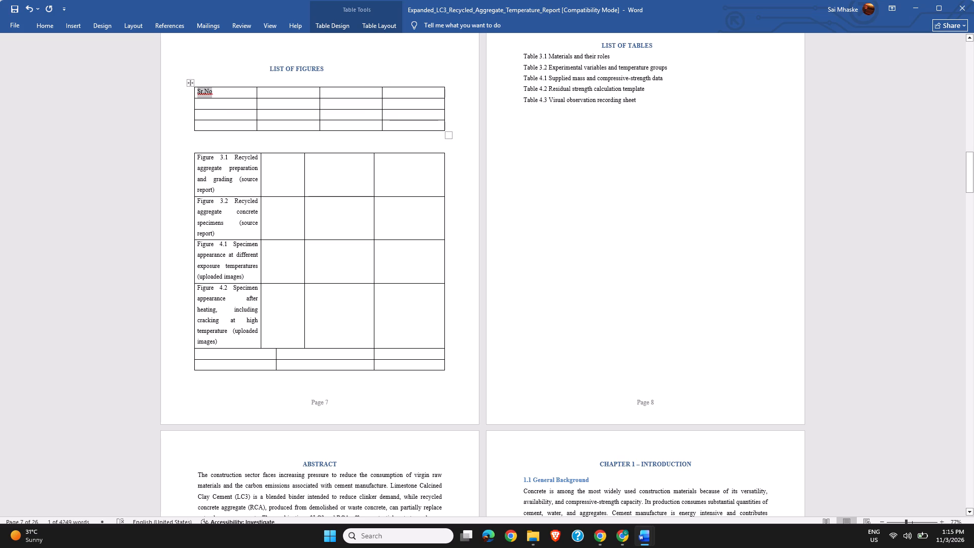
click(272, 89)
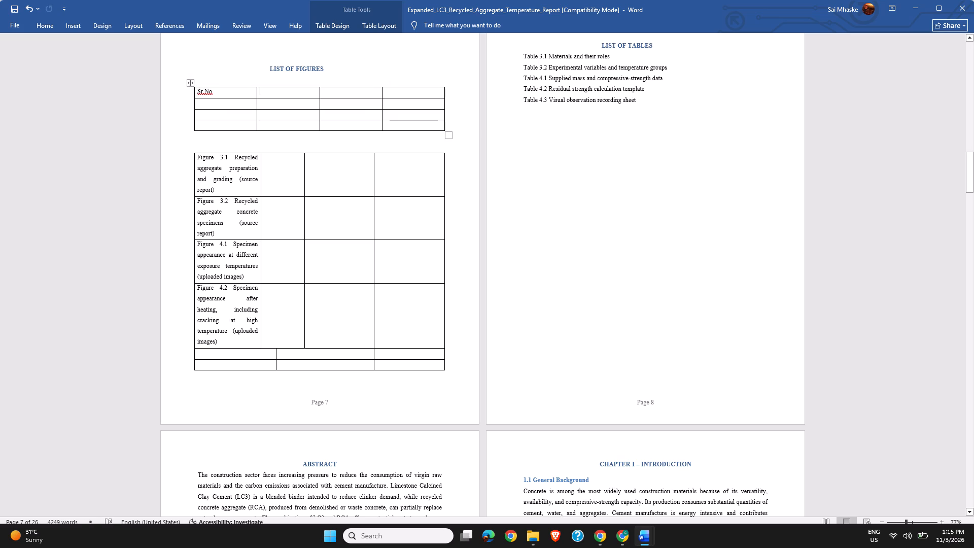
key(ctrl+v)
key(v)
key(BackSpace)
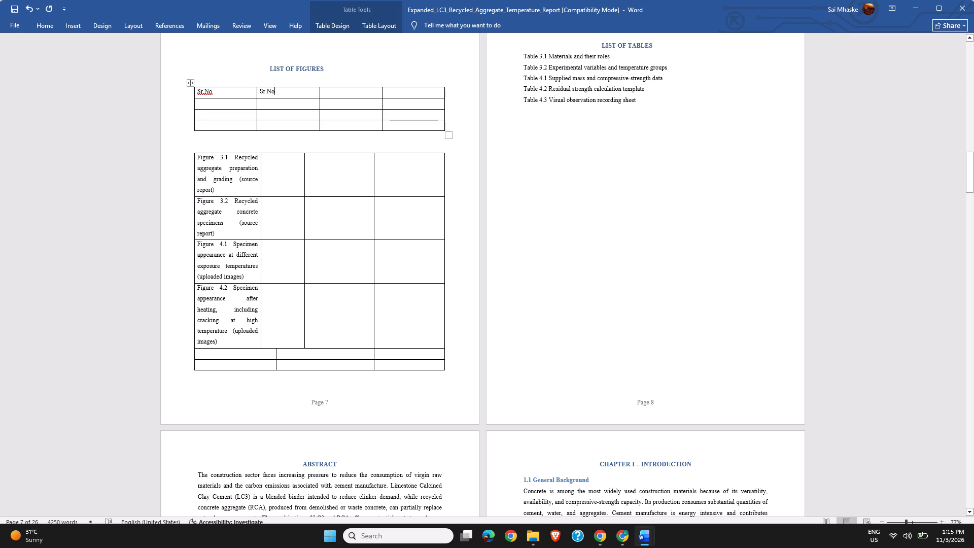
Delete the "Sr.No" text from the first cell of the new table's top row.
click(214, 90)
key(BackSpace)
key(BackSpace)
key(BackSpace)
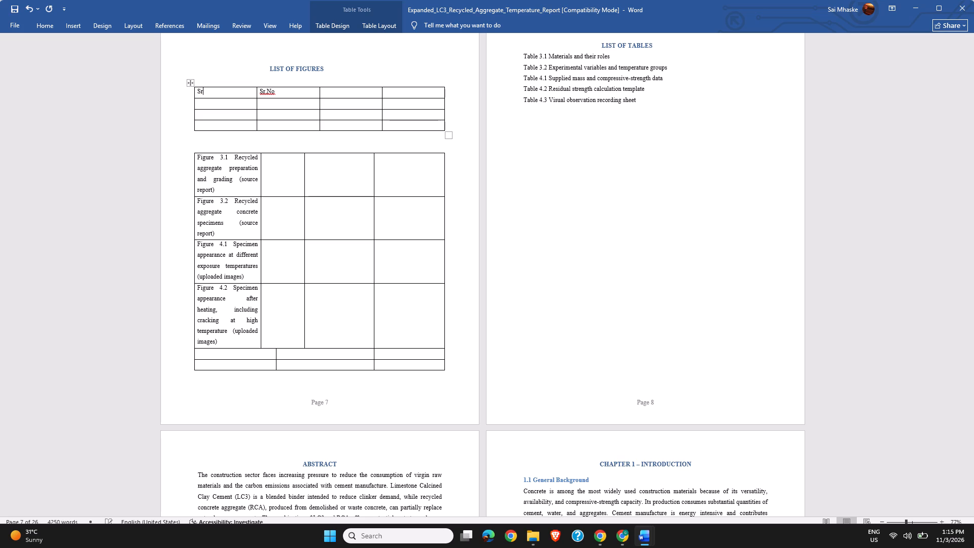
key(BackSpace)
key(BackSpace)
Enter the heading "Chapter No." in the first cell of the new table's top row, with "No." on a second line.
key(c)
text(hapter)
key(space)
key(n)
key(BackSpace)
key(Return)
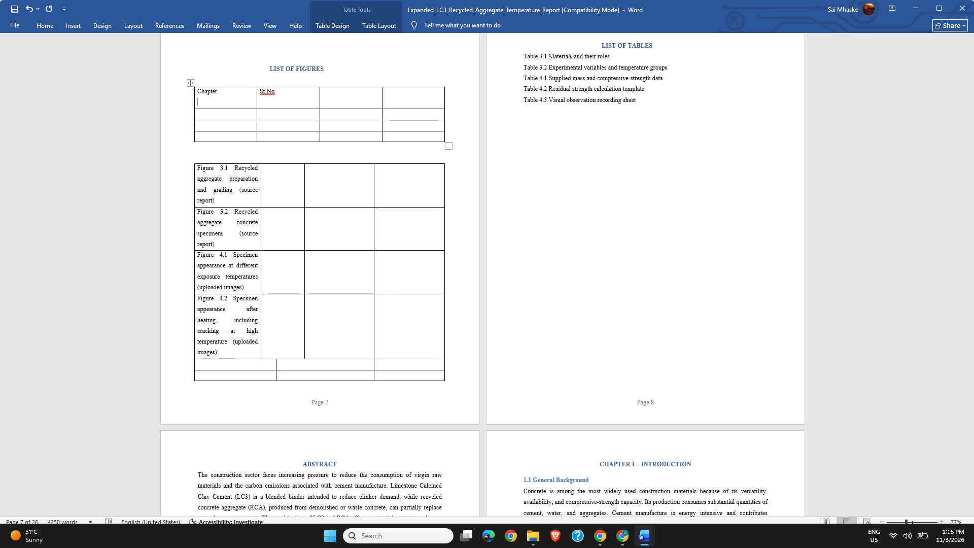
key(n)
key(n)
key(period)
key(BackSpace)
key(period)
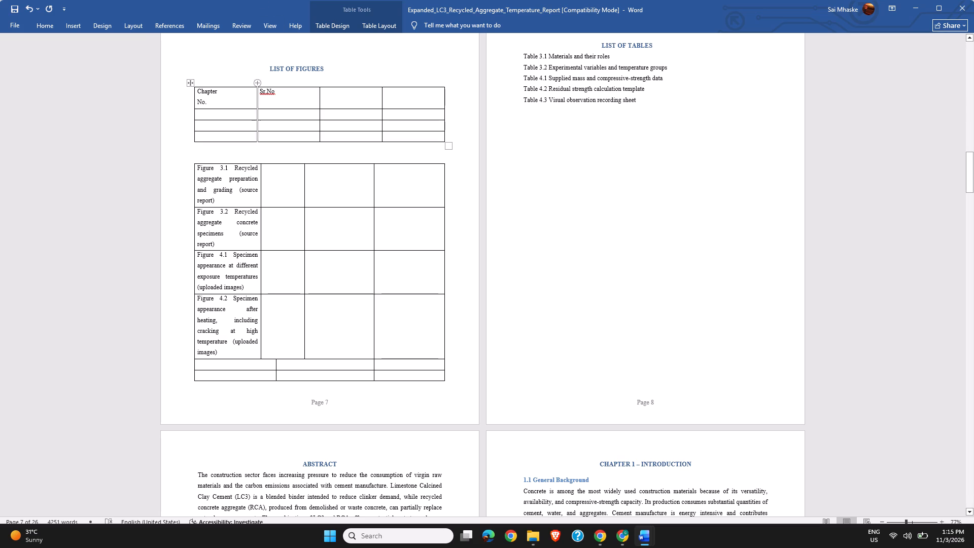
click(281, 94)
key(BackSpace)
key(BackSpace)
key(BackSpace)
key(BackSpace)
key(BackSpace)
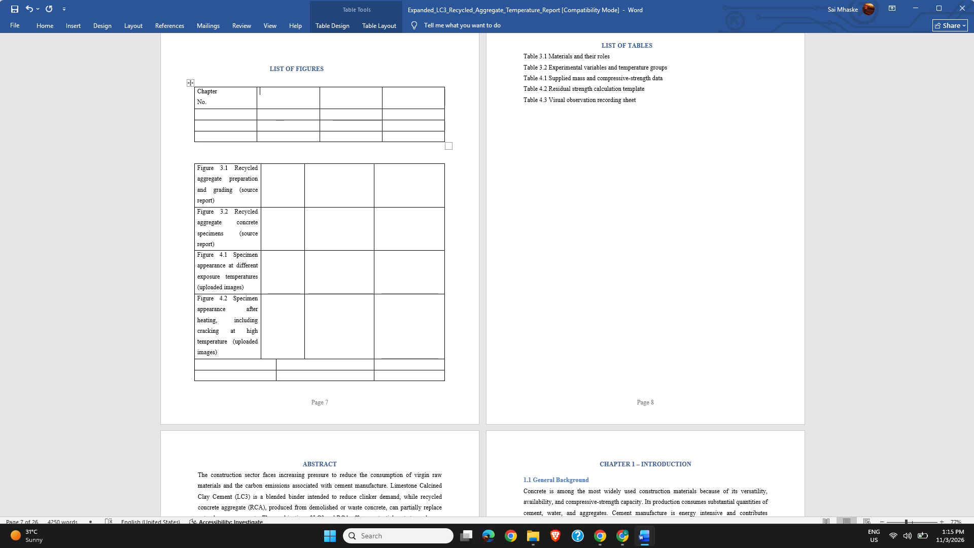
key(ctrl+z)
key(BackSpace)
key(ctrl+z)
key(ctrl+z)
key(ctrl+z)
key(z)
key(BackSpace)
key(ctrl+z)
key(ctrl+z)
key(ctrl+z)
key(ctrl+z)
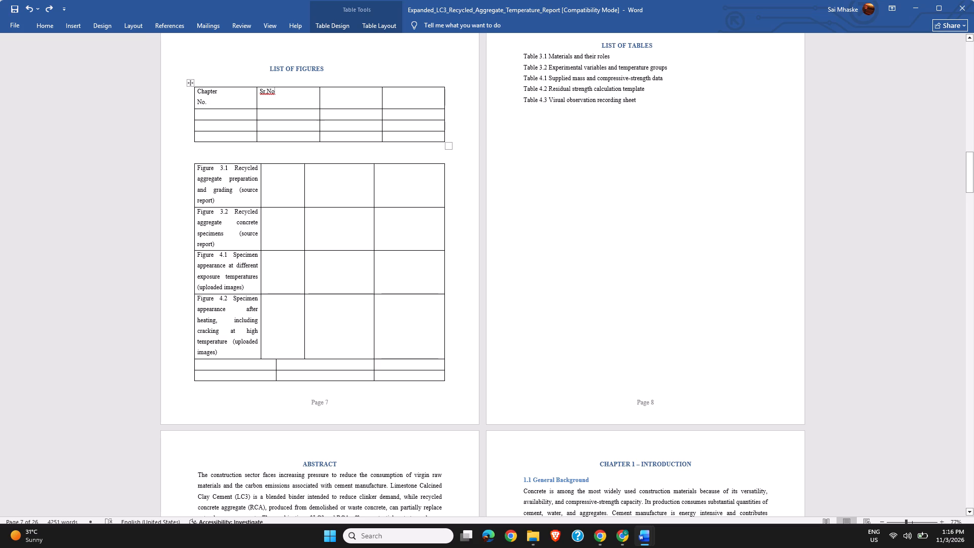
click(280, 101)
Enter the heading "Title" in the third cell of the new table's top row.
click(358, 102)
key(t)
key(BackSpace)
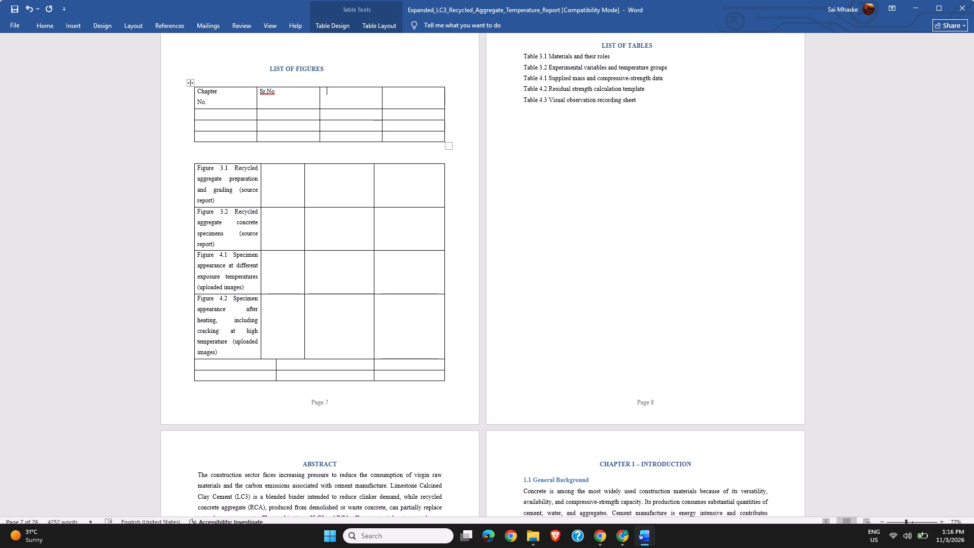
key(BackSpace)
key(BackSpace)
key(t)
key(BackSpace)
key(t)
text(itle)
Enter a heading beginning with "Page" in the fourth cell of the new table's top row.
click(430, 95)
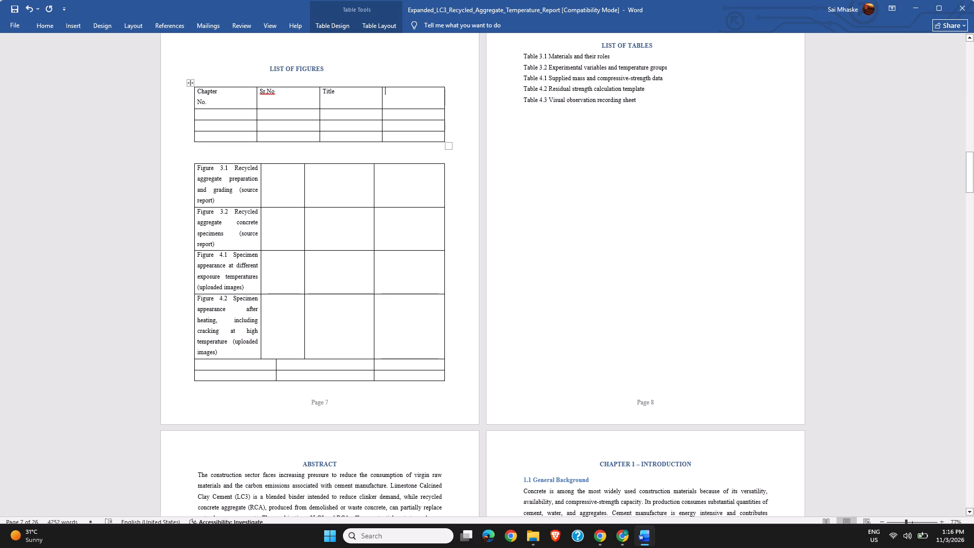
key(p)
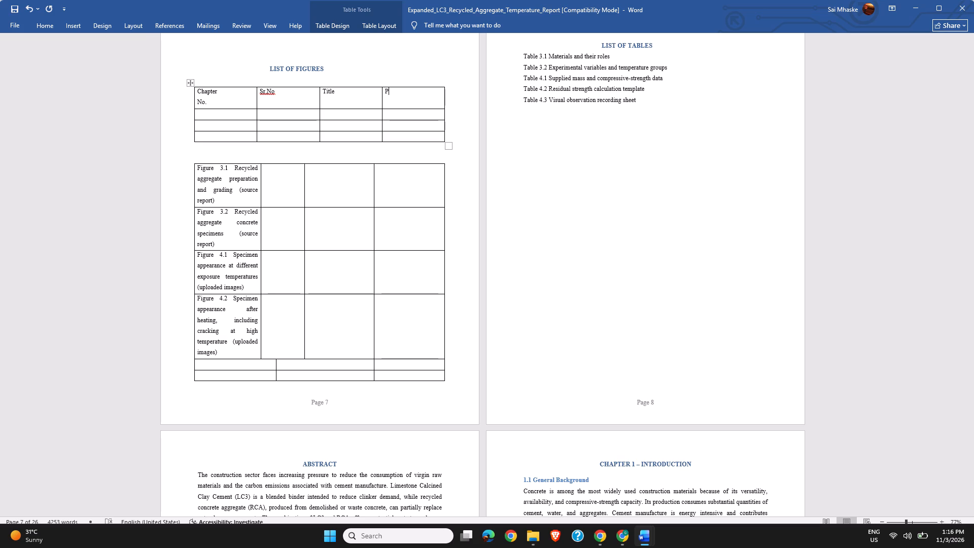
text(age)
key(space)
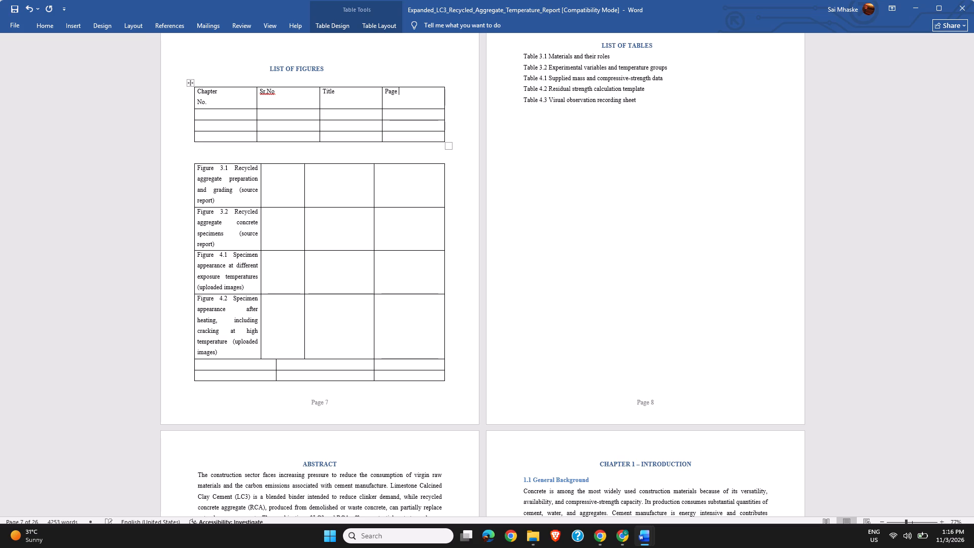
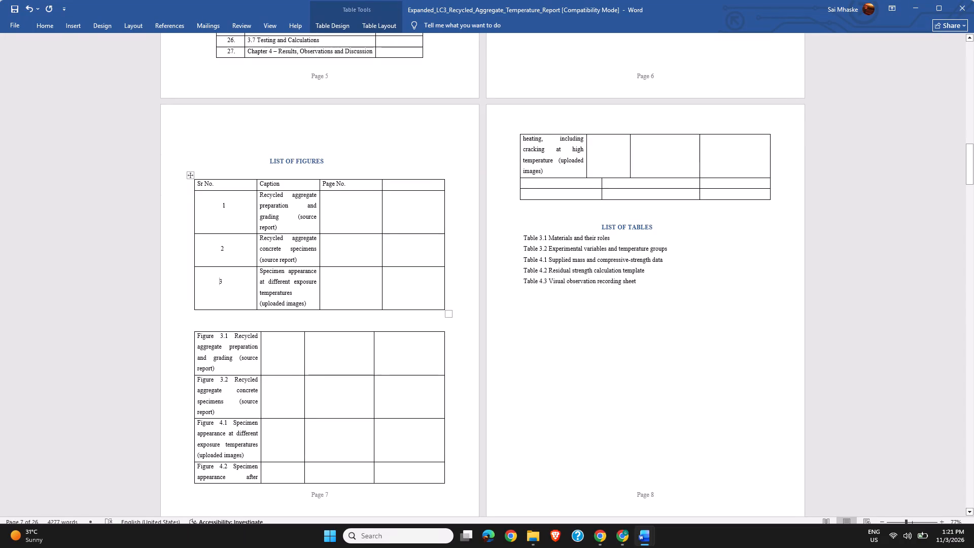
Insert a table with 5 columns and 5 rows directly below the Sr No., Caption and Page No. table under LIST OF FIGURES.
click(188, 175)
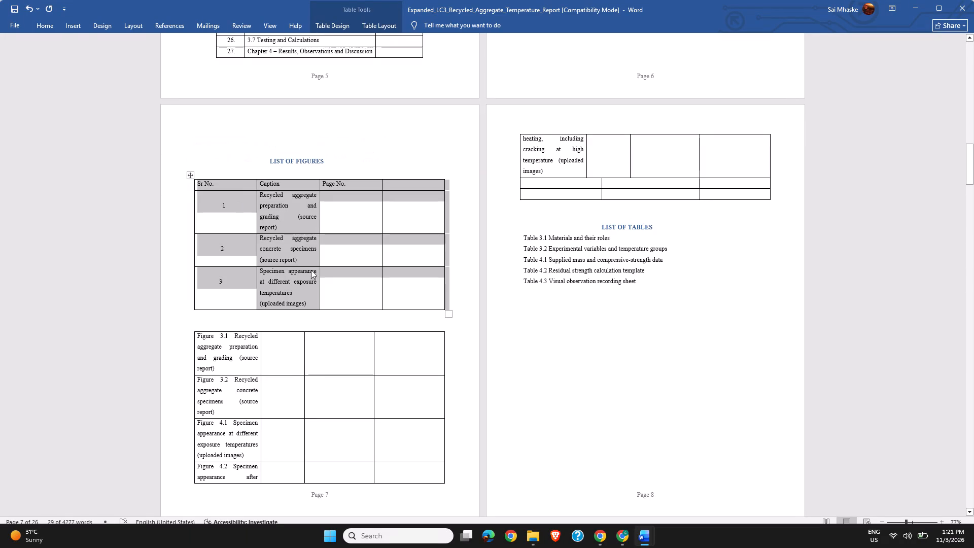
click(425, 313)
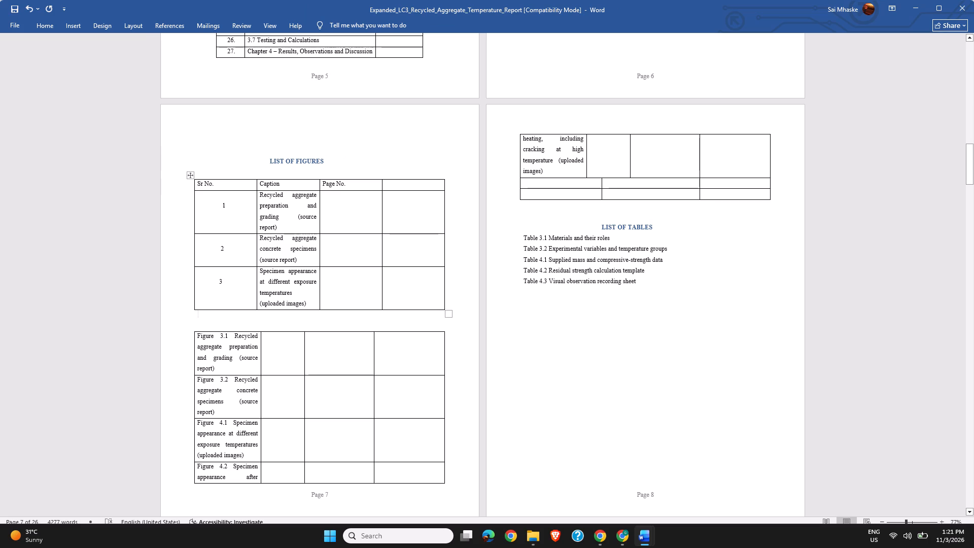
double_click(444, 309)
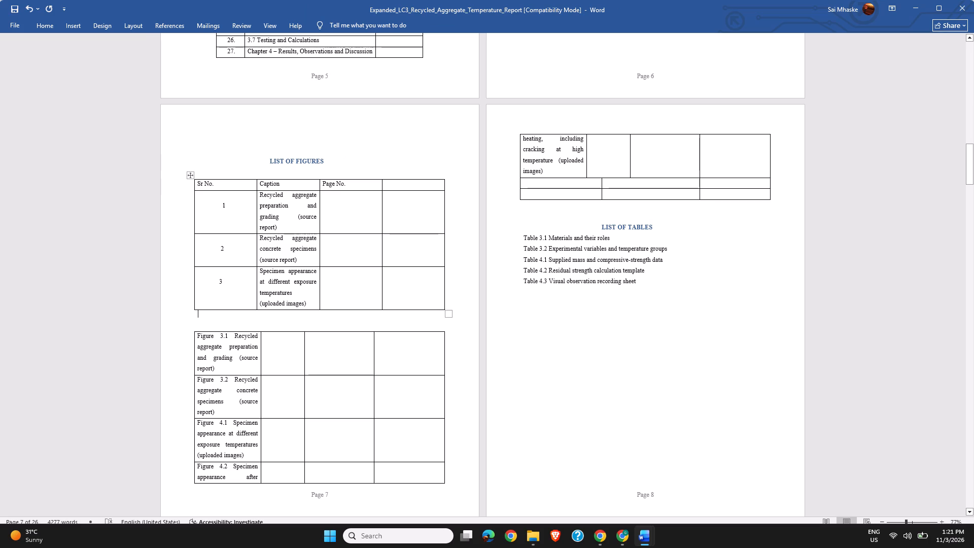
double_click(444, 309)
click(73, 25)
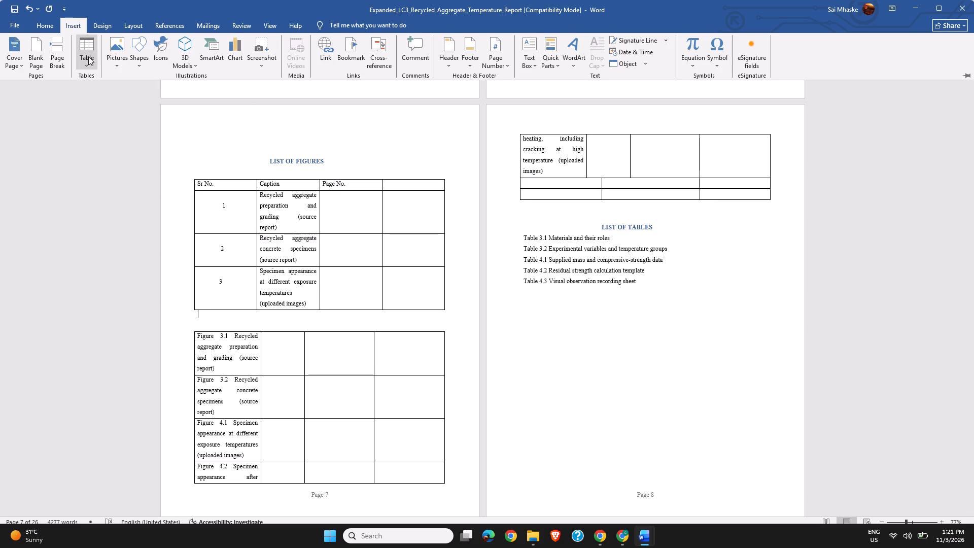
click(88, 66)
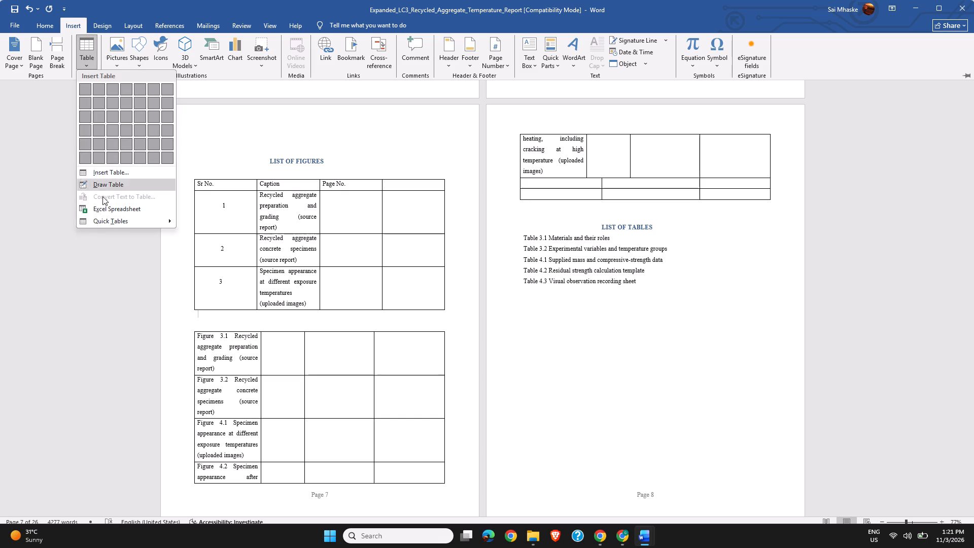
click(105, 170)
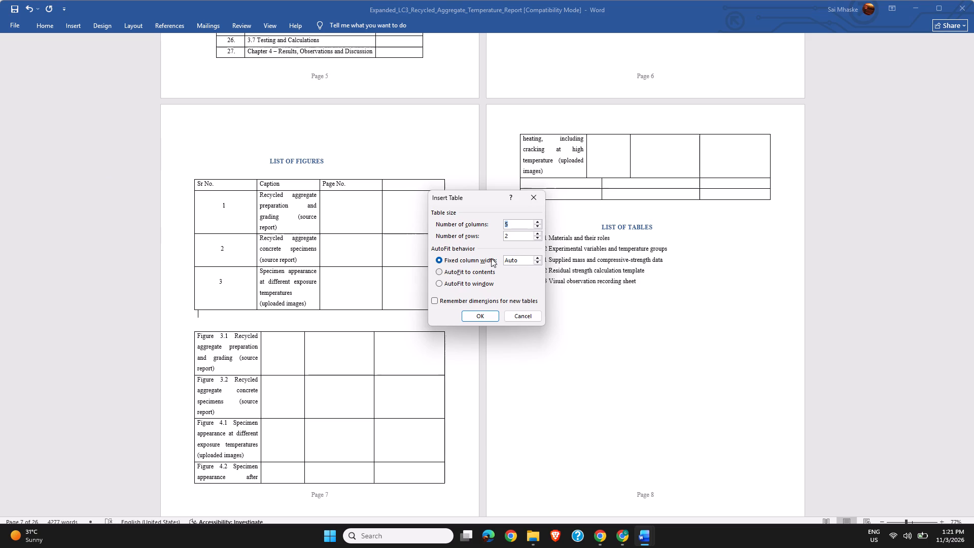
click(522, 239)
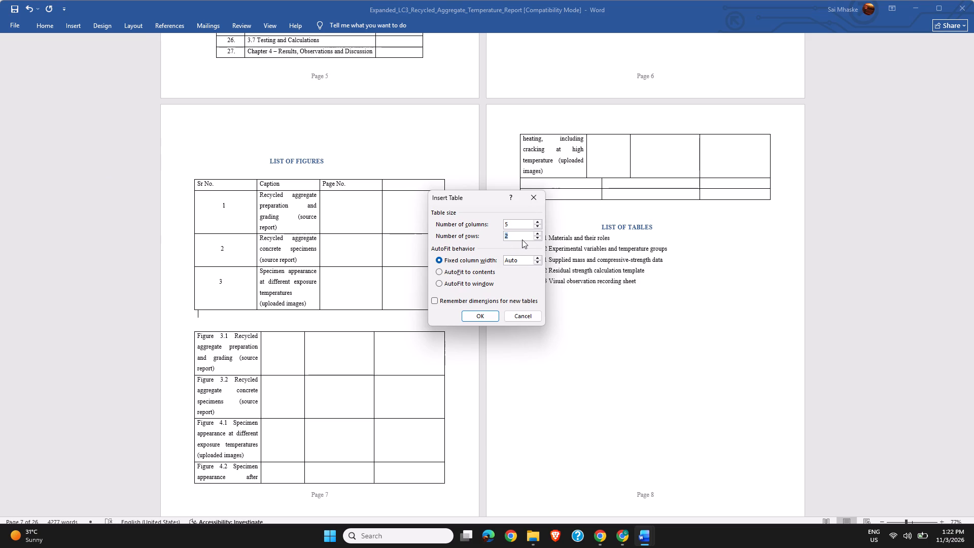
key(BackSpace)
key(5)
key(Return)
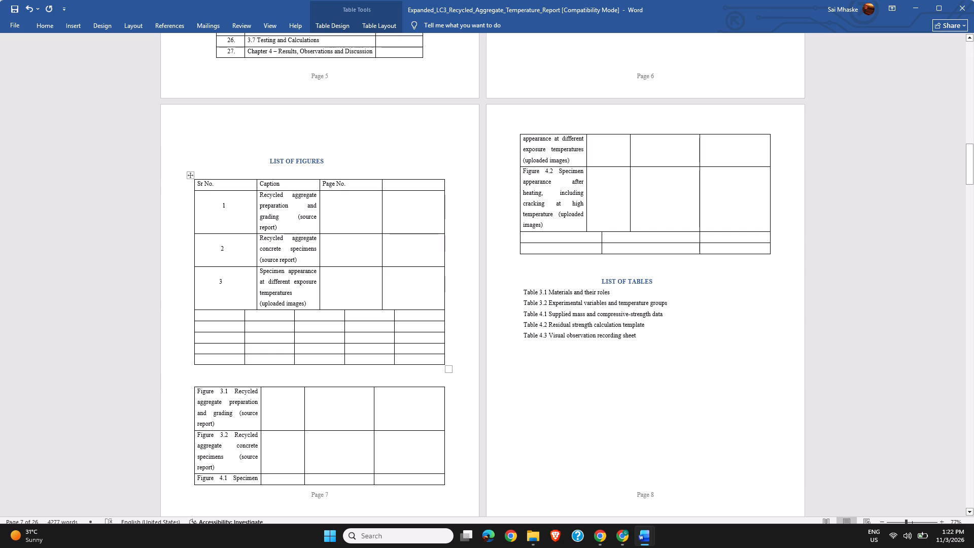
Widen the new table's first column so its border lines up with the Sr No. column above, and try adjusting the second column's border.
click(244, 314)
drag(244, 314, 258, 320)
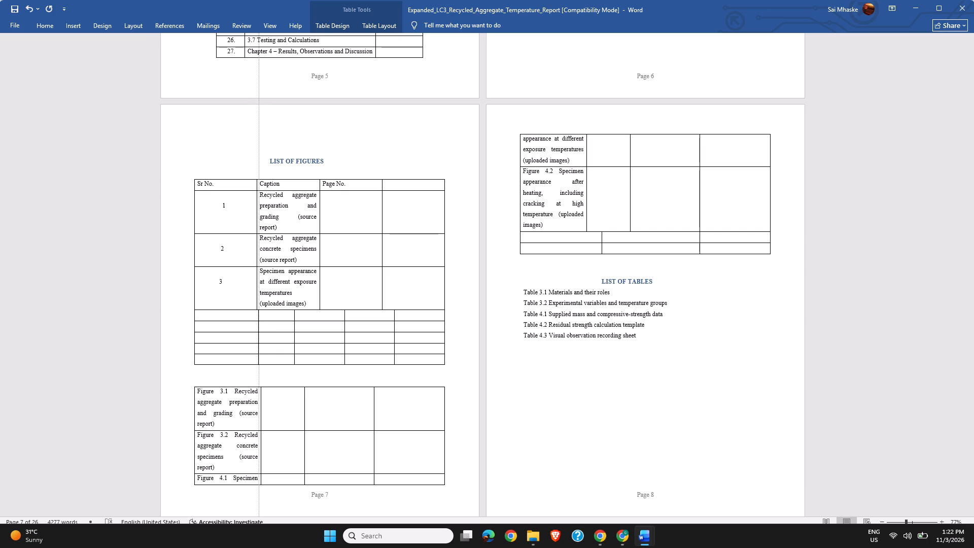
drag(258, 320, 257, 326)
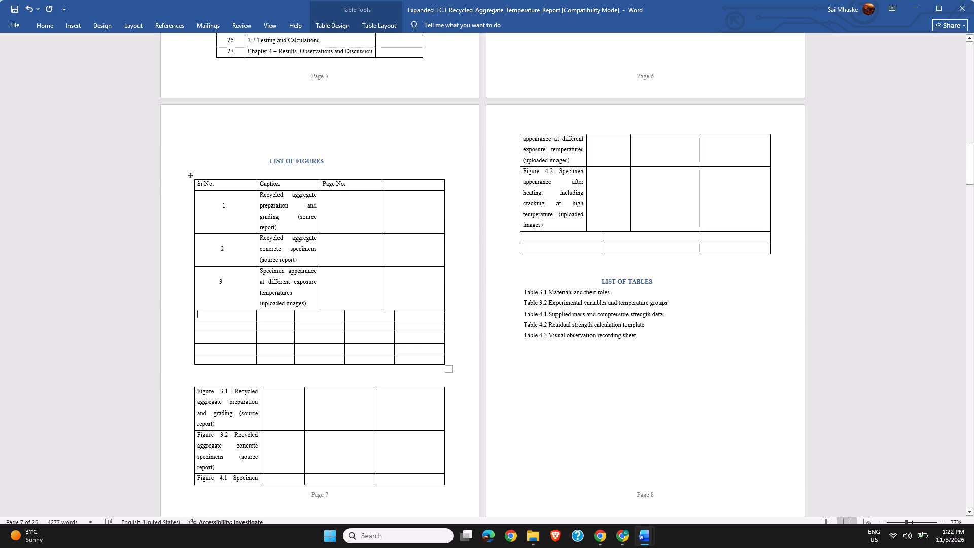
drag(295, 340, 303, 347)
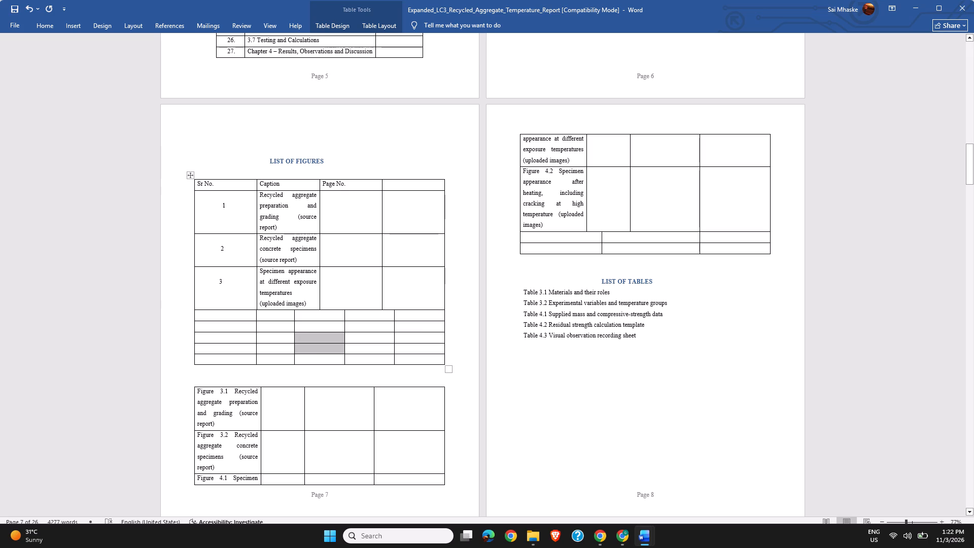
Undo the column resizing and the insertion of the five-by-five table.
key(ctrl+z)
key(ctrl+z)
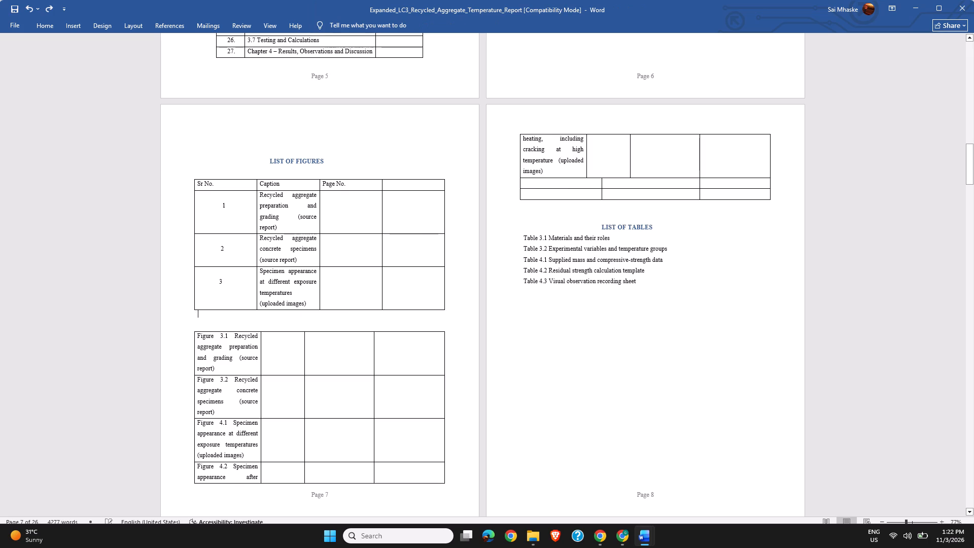
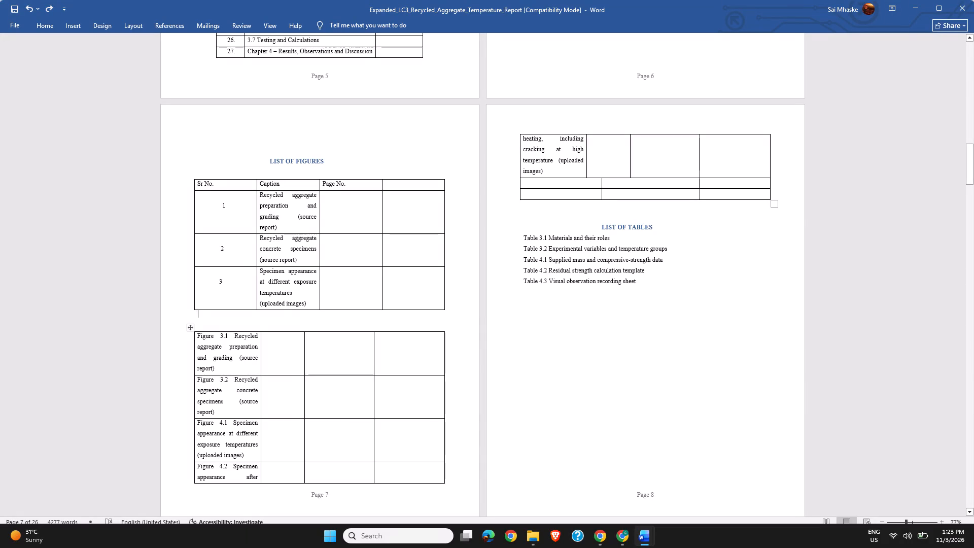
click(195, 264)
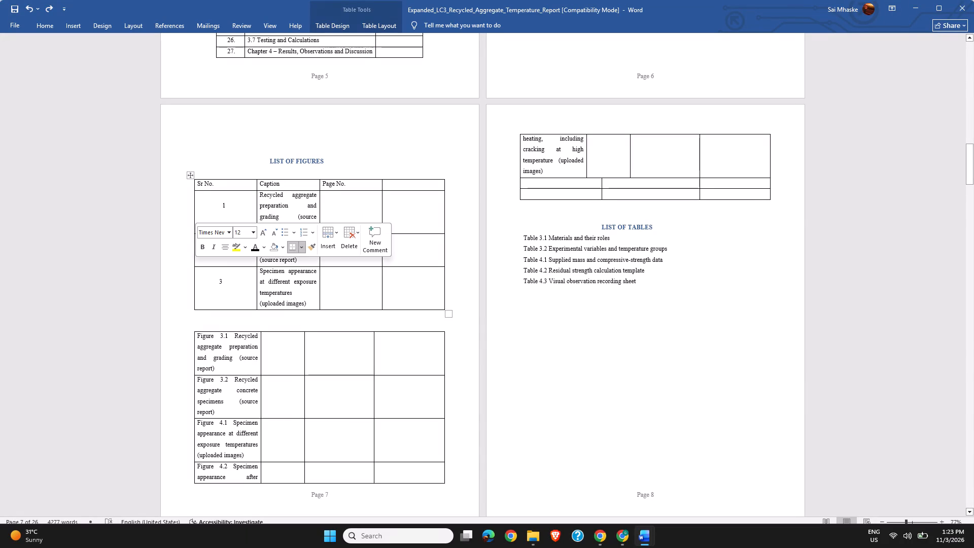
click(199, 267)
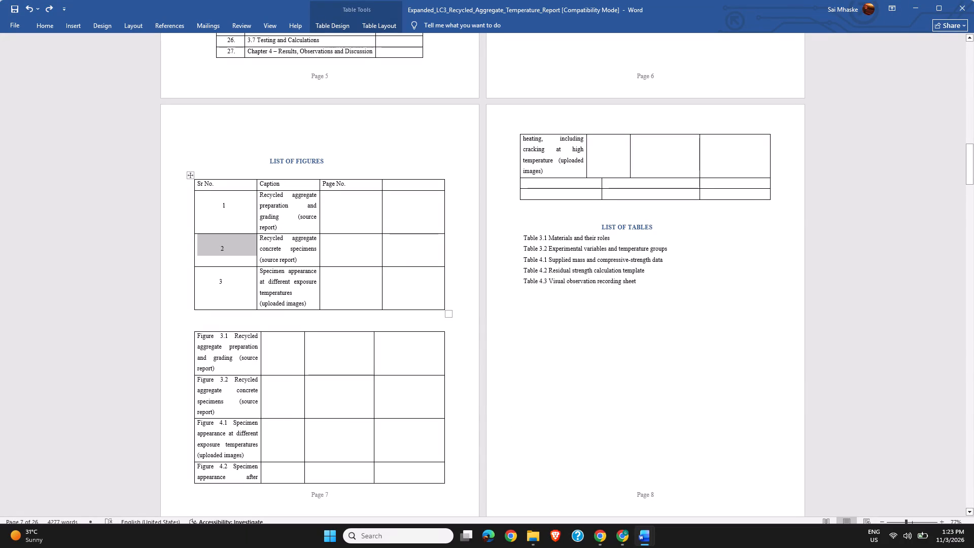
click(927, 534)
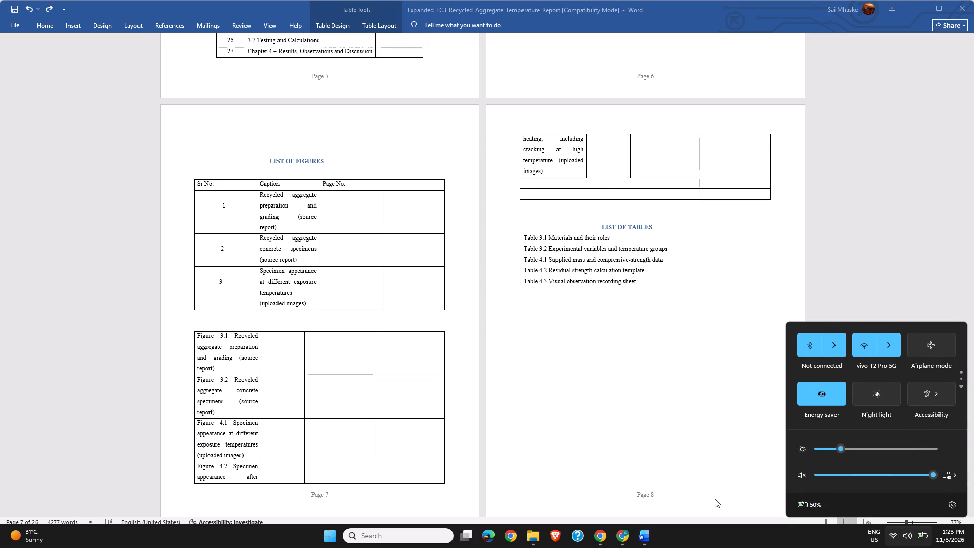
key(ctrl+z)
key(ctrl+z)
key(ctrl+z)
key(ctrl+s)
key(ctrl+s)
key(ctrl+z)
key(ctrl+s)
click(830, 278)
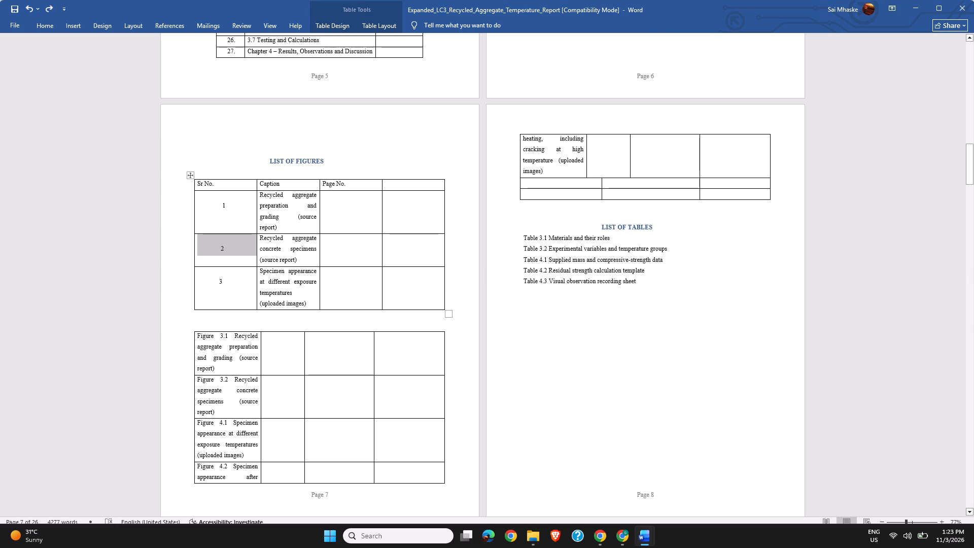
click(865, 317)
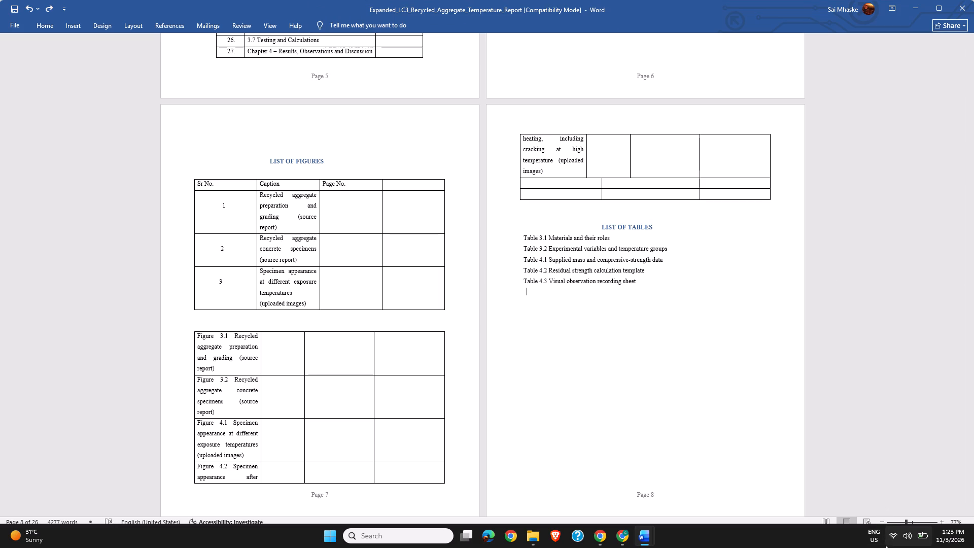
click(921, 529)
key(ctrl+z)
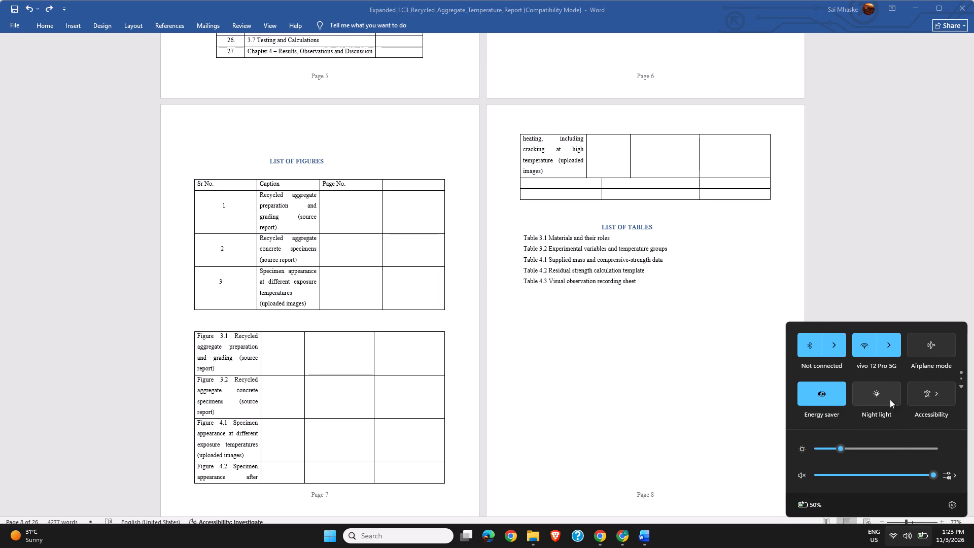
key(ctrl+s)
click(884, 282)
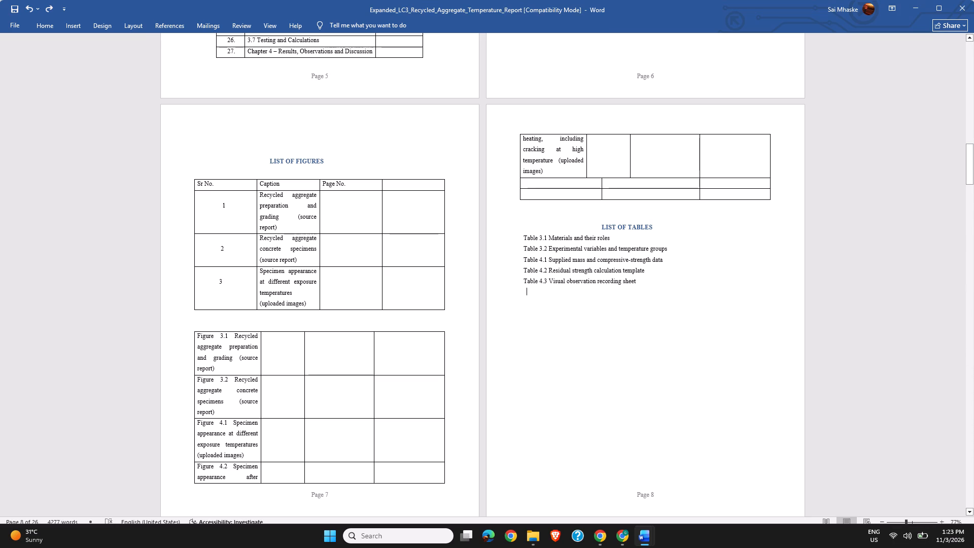
Save the LC3 recycled aggregate report under its existing file name.
drag(973, 172, 973, 221)
click(764, 215)
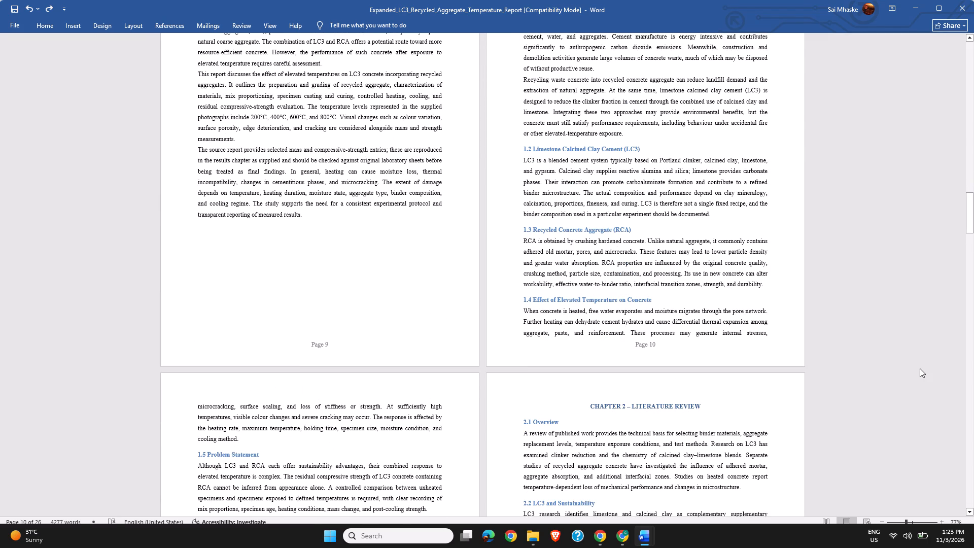
key(ctrl+s)
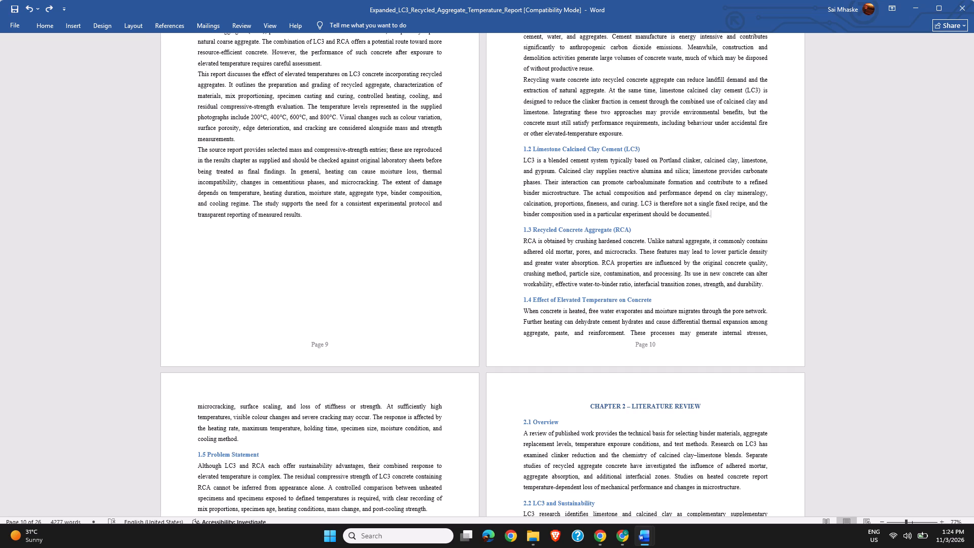
click(641, 346)
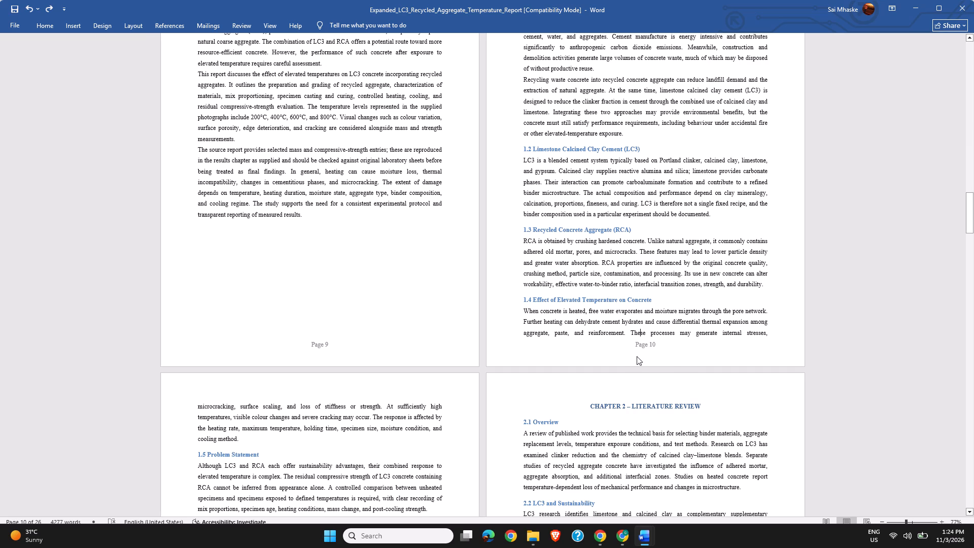
click(671, 334)
key(ctrl+s)
click(694, 241)
key(ctrl+s)
key(ctrl+s)
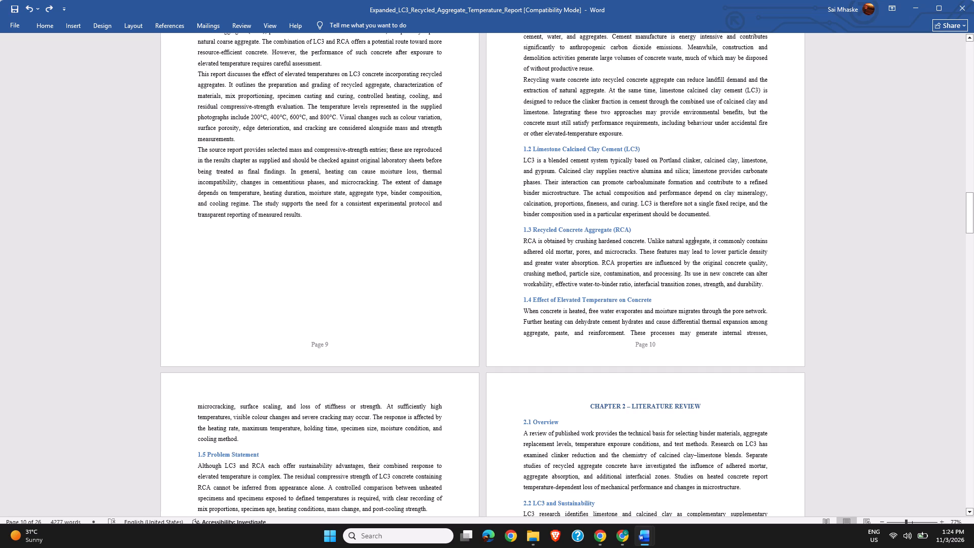
key(ctrl+s)
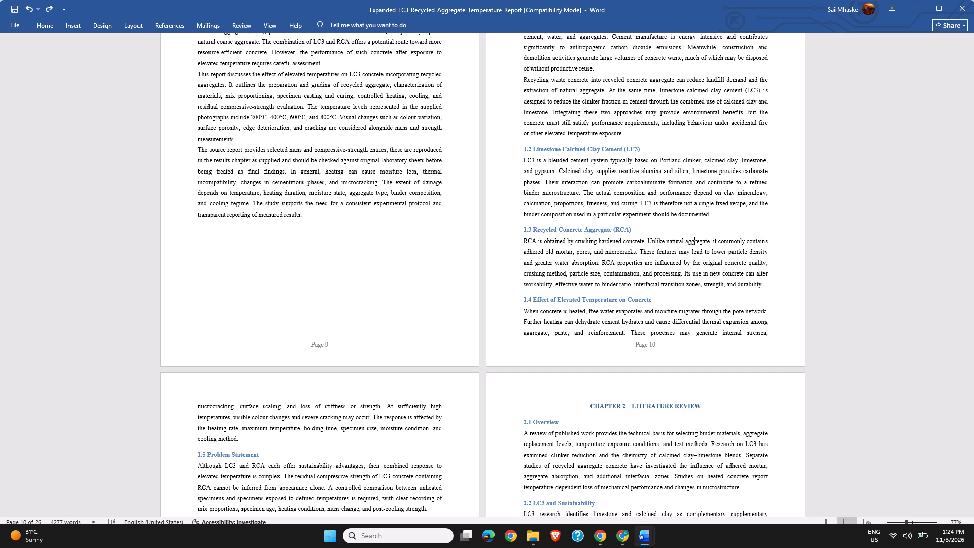